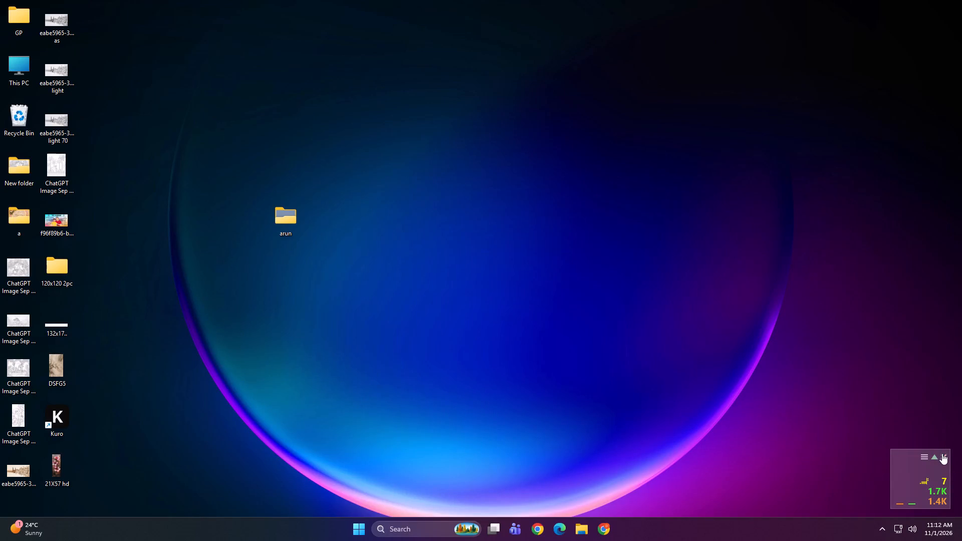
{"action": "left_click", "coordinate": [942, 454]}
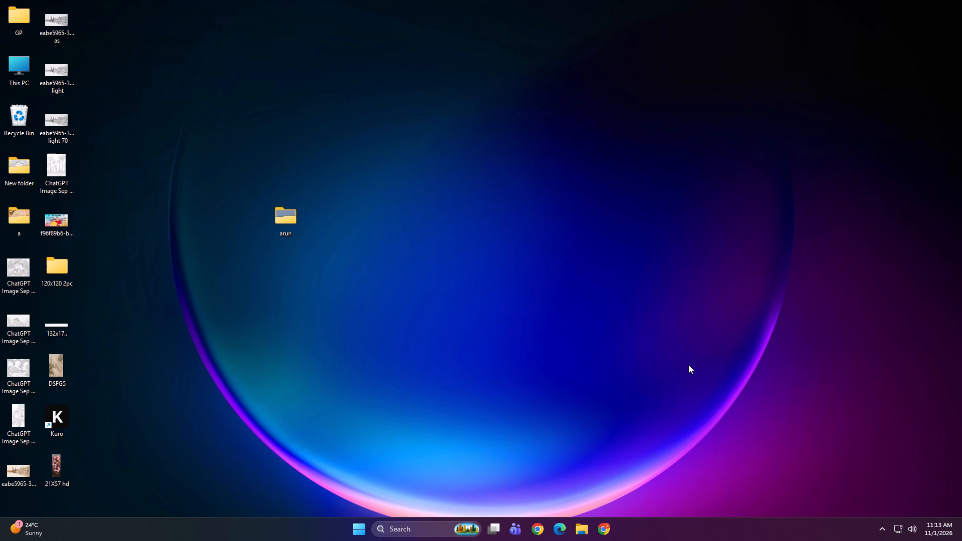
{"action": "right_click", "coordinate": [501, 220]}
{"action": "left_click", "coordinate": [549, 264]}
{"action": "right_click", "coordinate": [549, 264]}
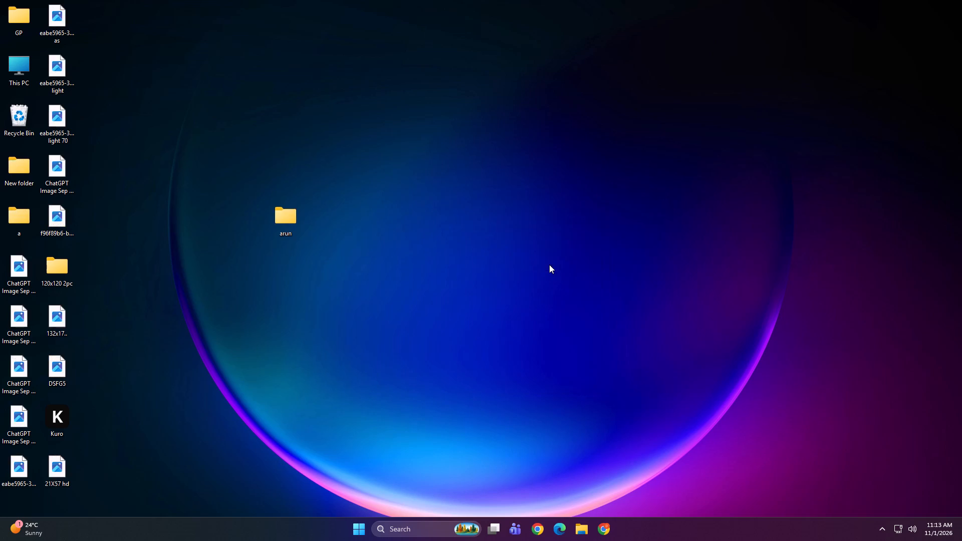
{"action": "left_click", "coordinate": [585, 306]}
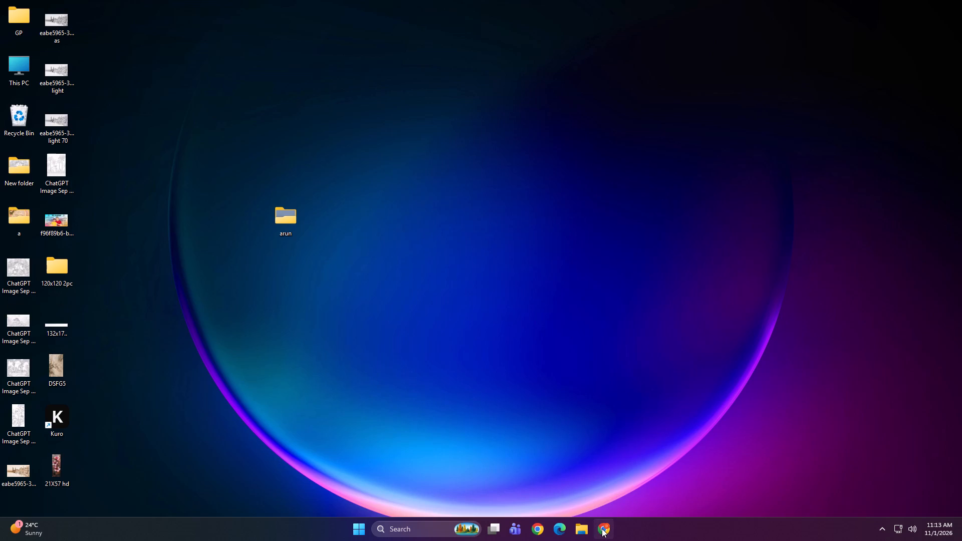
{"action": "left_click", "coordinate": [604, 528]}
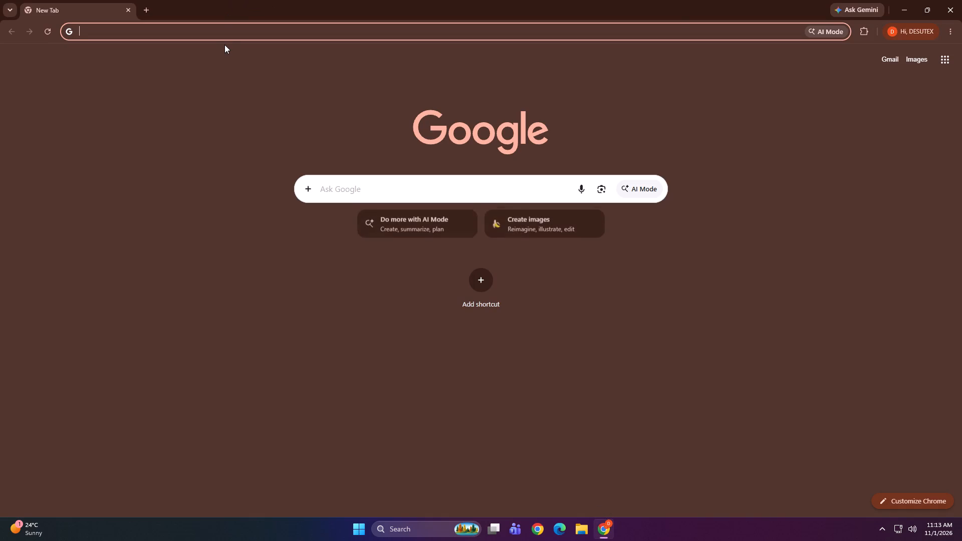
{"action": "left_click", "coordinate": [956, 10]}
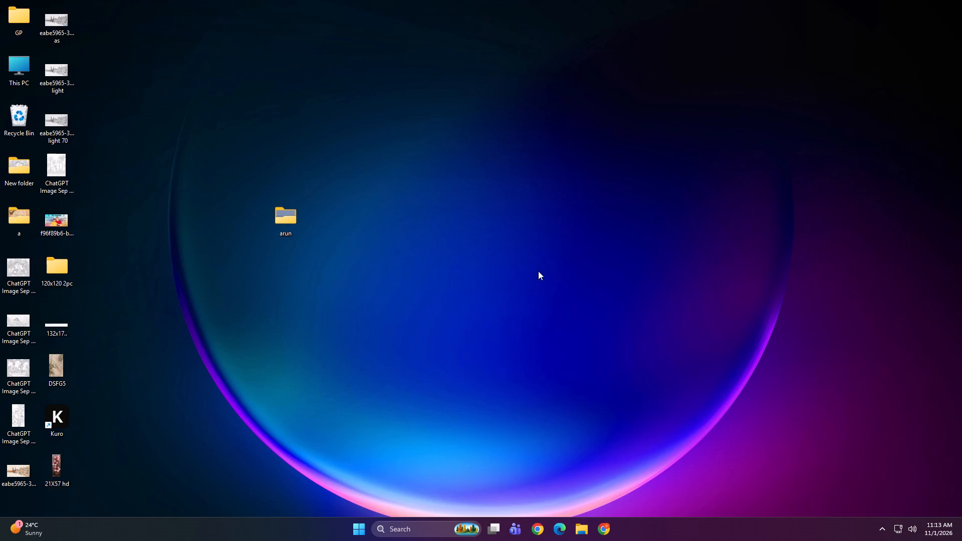
Open File Explorer and browse to the Manoj folder on the work (D:) drive.
{"action": "left_click", "coordinate": [583, 528]}
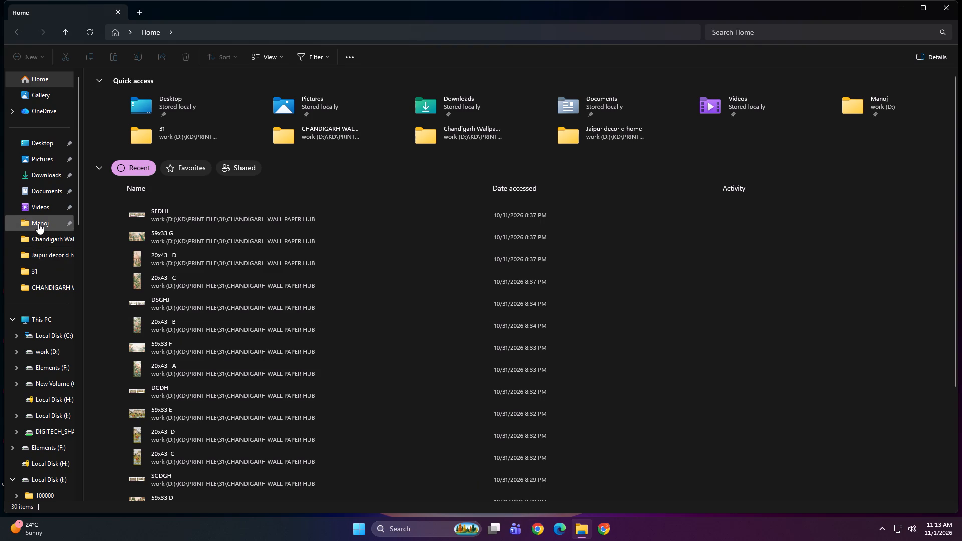
{"action": "double_click", "coordinate": [44, 270]}
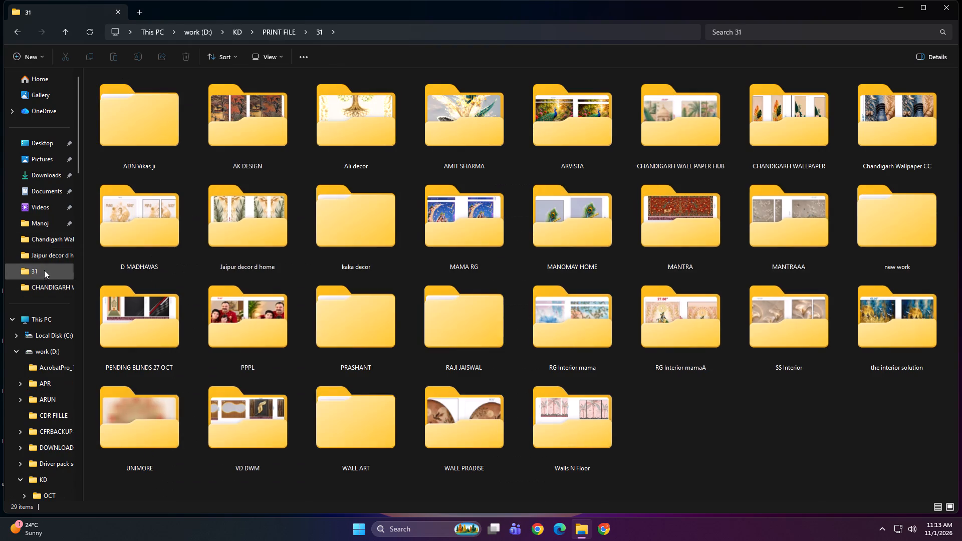
{"action": "left_click", "coordinate": [284, 32]}
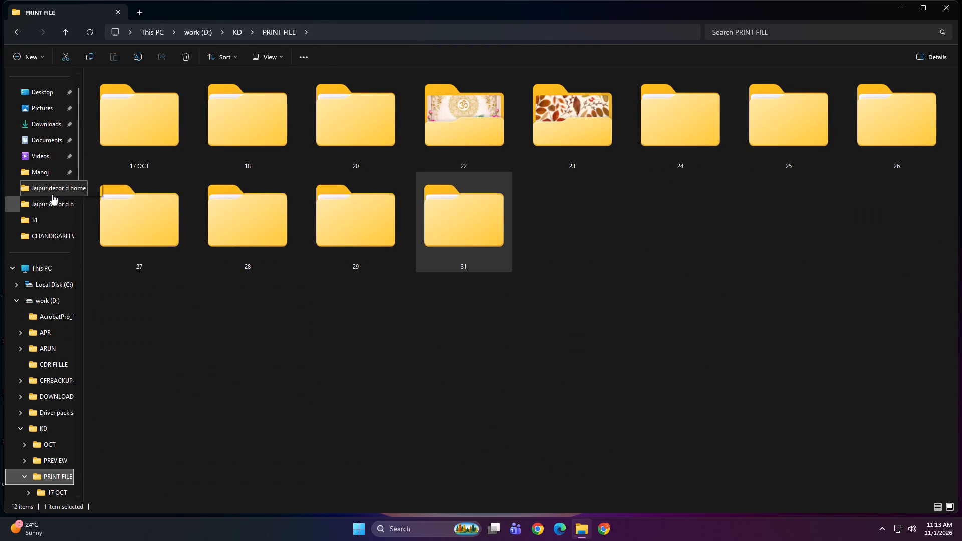
{"action": "left_click", "coordinate": [43, 172]}
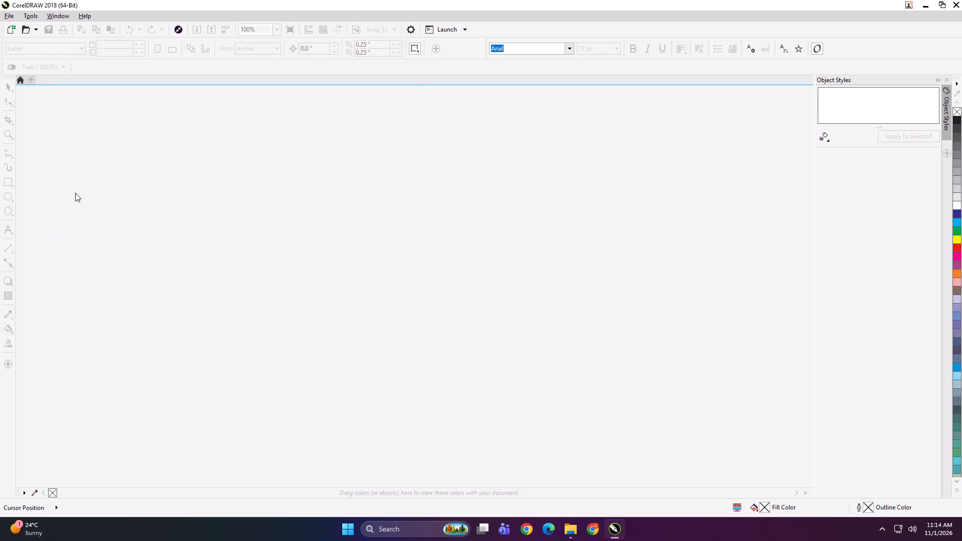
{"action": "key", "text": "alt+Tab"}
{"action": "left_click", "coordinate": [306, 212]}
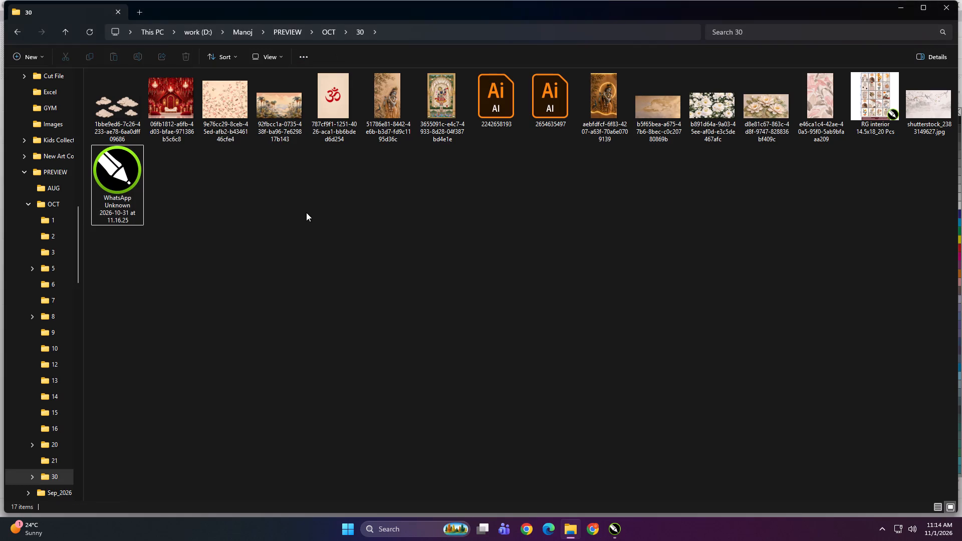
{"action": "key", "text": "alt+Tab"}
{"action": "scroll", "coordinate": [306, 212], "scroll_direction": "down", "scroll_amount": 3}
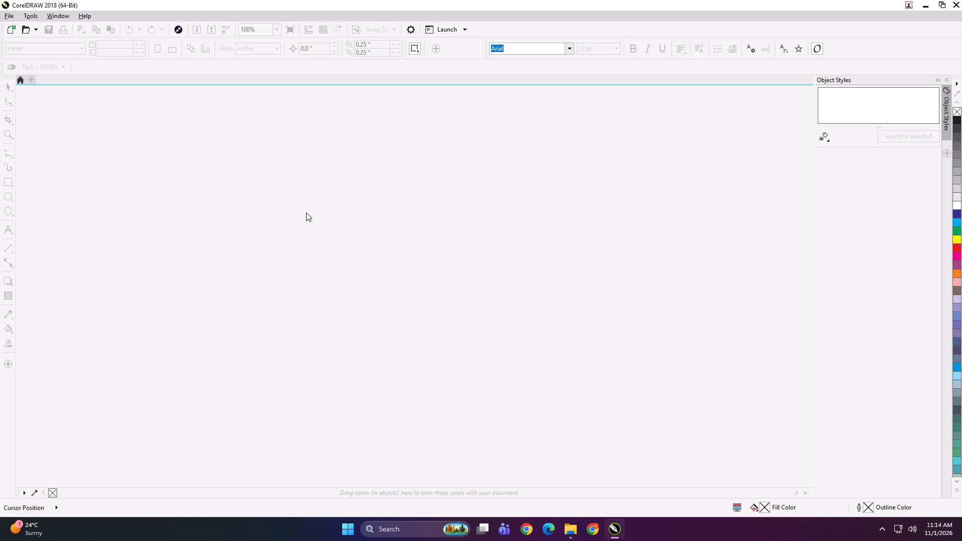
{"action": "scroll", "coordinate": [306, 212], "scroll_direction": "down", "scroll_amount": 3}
Switch to File Explorer and open the CorelDRAW file 30.10.26 from the PREVIEW > OCT folder.
{"action": "left_click", "coordinate": [568, 528]}
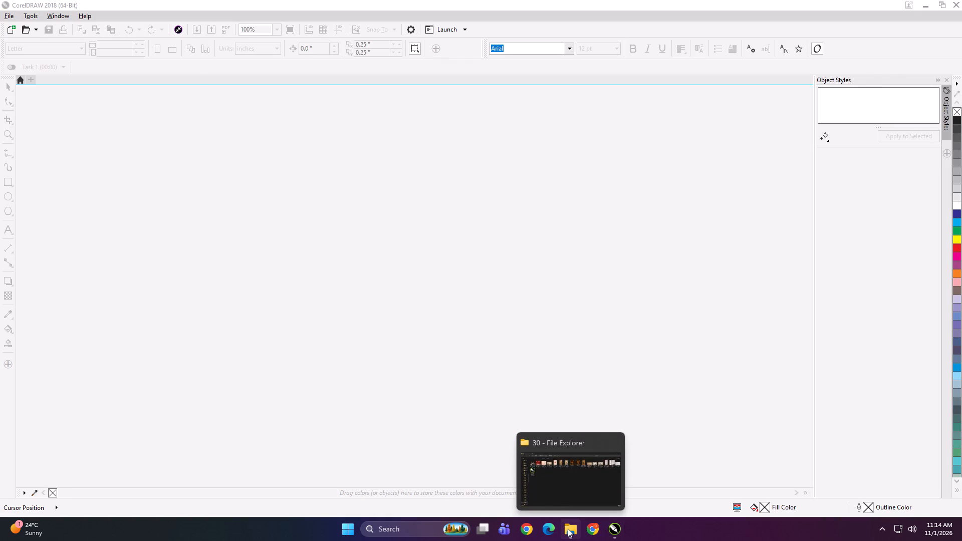
{"action": "left_click", "coordinate": [567, 479]}
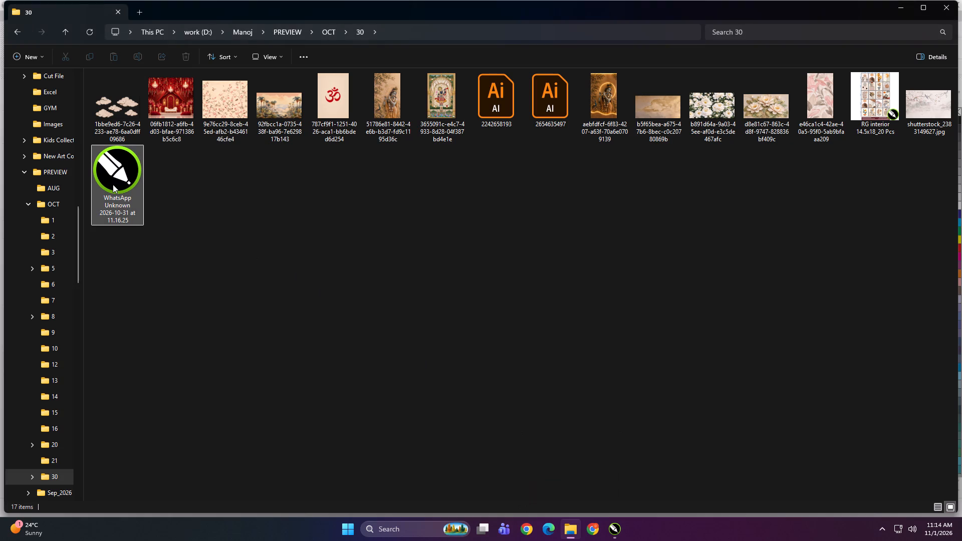
{"action": "left_click", "coordinate": [618, 217]}
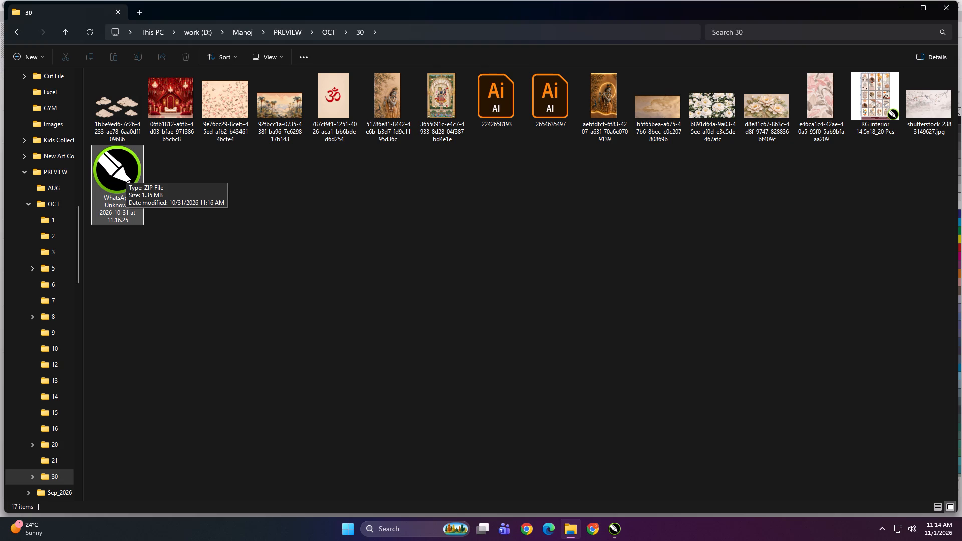
{"action": "left_click", "coordinate": [185, 242]}
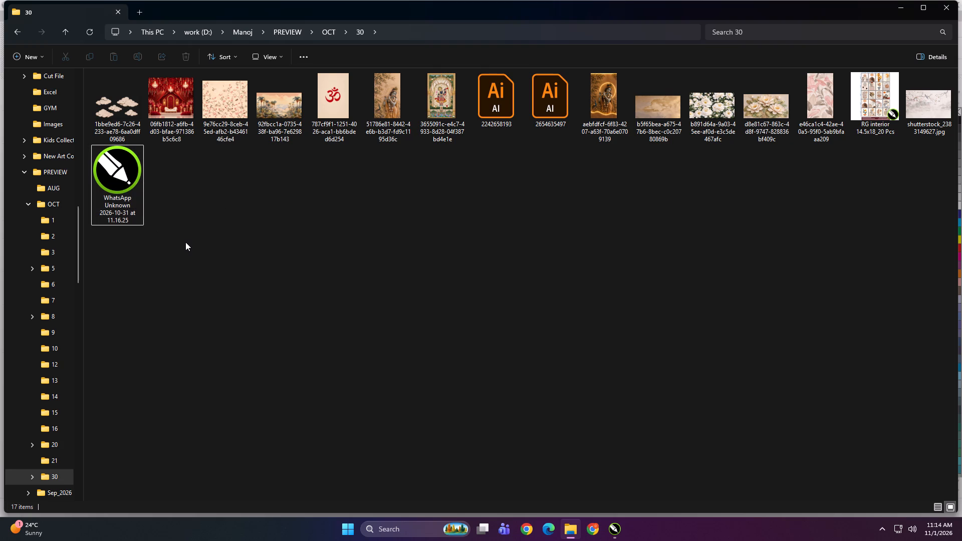
{"action": "left_click", "coordinate": [397, 229]}
{"action": "left_click", "coordinate": [330, 31]}
{"action": "left_click", "coordinate": [398, 177]}
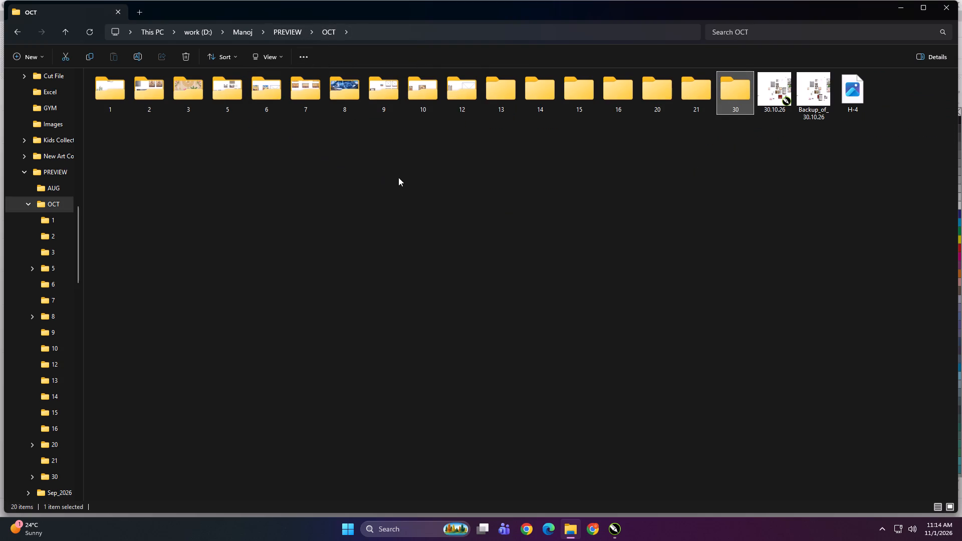
{"action": "double_click", "coordinate": [775, 97]}
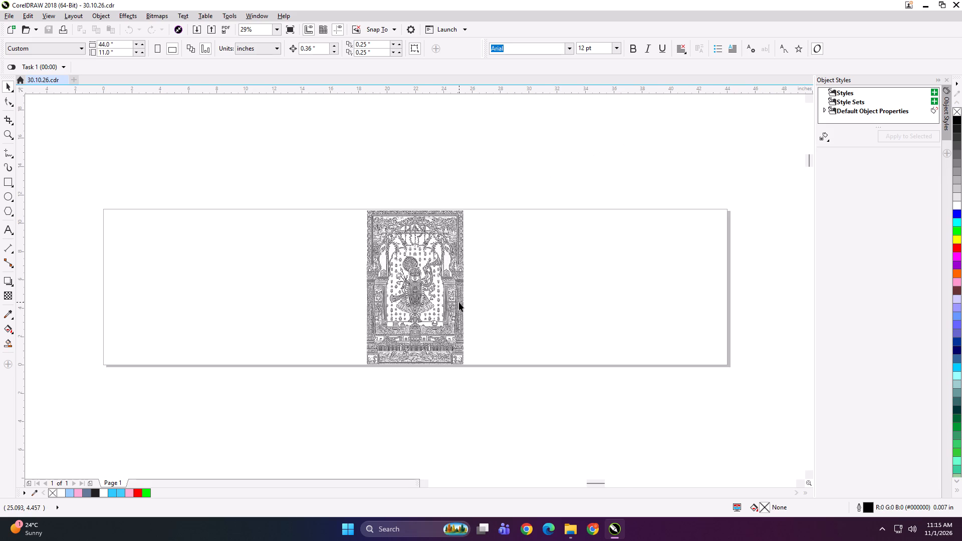
Examine the tree, elephant and swing mural layout and its panel dimensions.
{"action": "scroll", "coordinate": [459, 302], "scroll_direction": "down", "scroll_amount": 7}
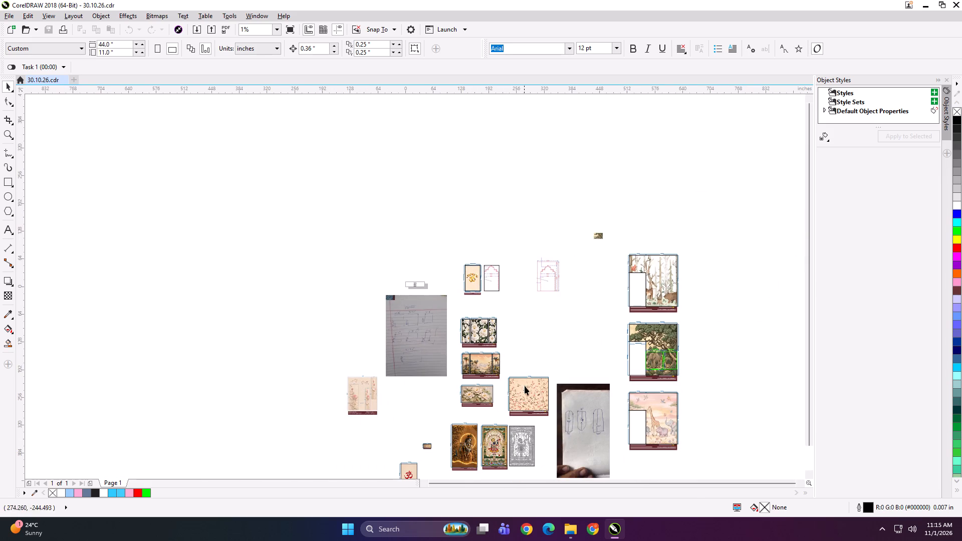
{"action": "scroll", "coordinate": [676, 357], "scroll_direction": "up", "scroll_amount": 3}
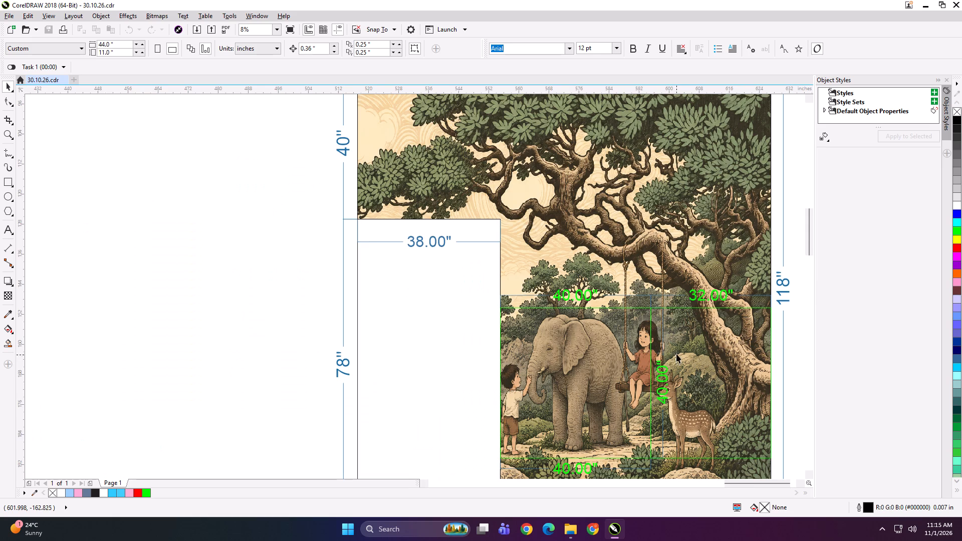
{"action": "scroll", "coordinate": [669, 321], "scroll_direction": "up", "scroll_amount": 1}
{"action": "scroll", "coordinate": [61, 263], "scroll_direction": "down", "scroll_amount": 1}
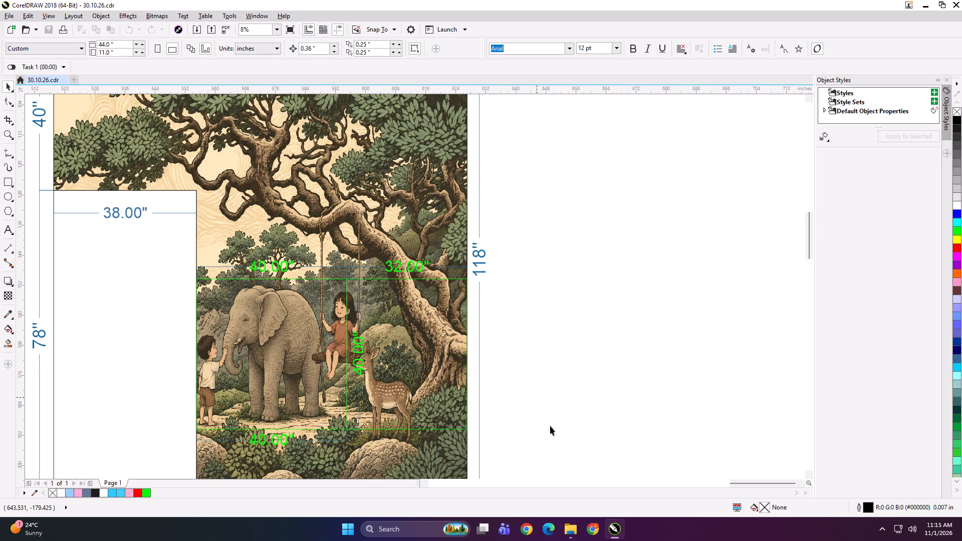
Open image K99 from Manoj > All Book Layout > Kids Art World > Low Res Images in Adobe Photoshop 2020 and activate the Move tool.
{"action": "left_click", "coordinate": [575, 529]}
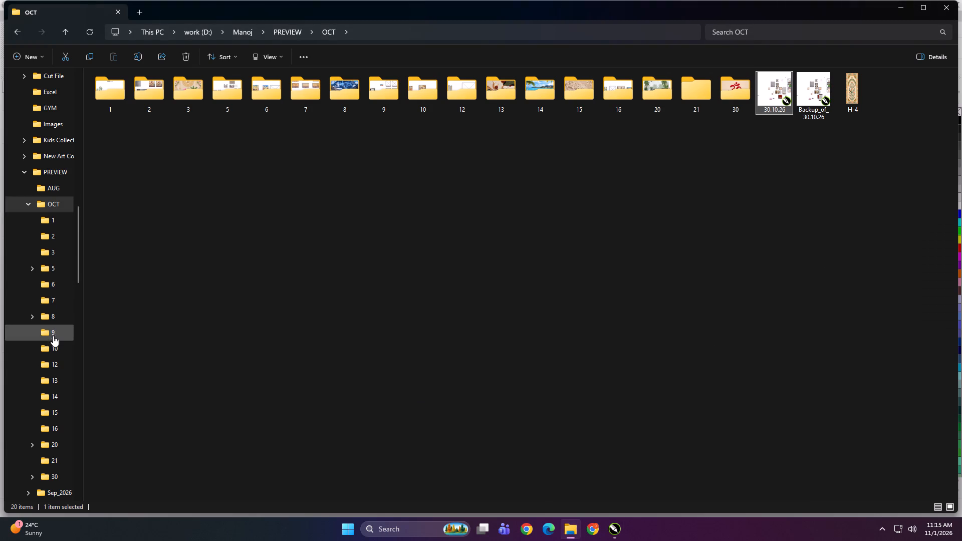
{"action": "left_click", "coordinate": [247, 34]}
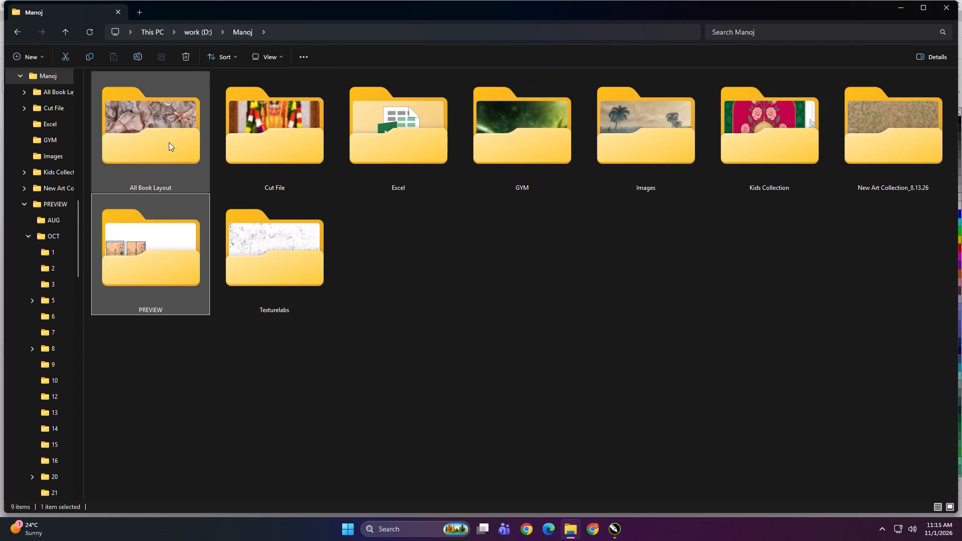
{"action": "double_click", "coordinate": [149, 141]}
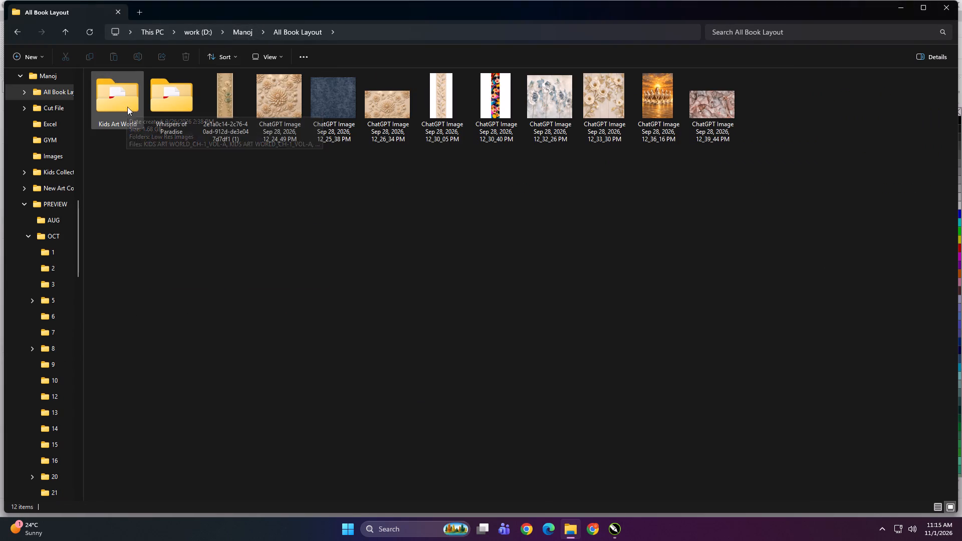
{"action": "double_click", "coordinate": [126, 99]}
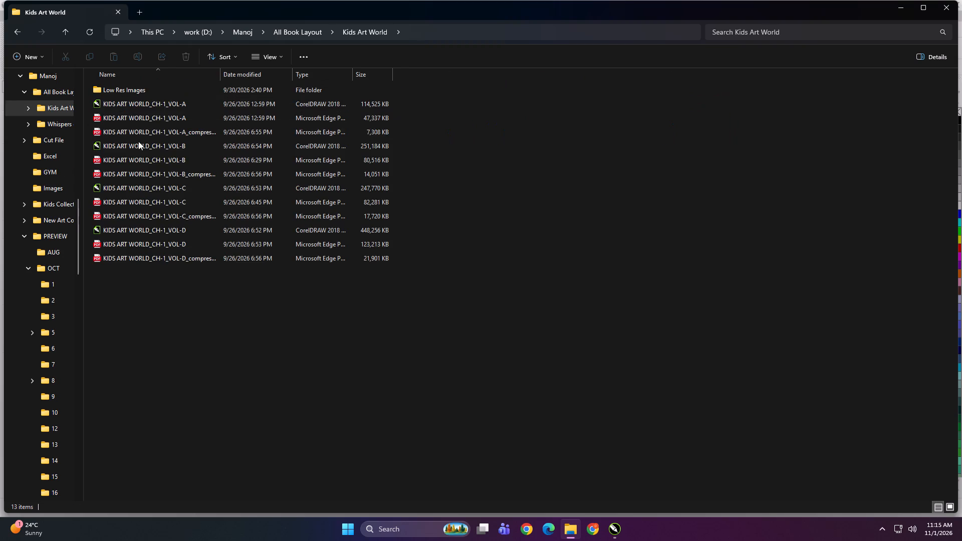
{"action": "double_click", "coordinate": [134, 85]}
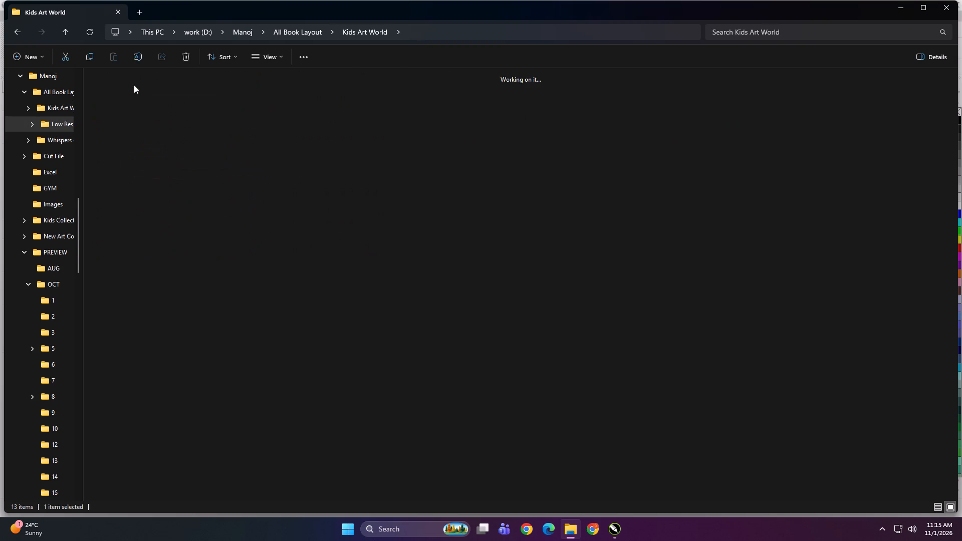
{"action": "scroll", "coordinate": [477, 226], "scroll_direction": "down", "scroll_amount": 1}
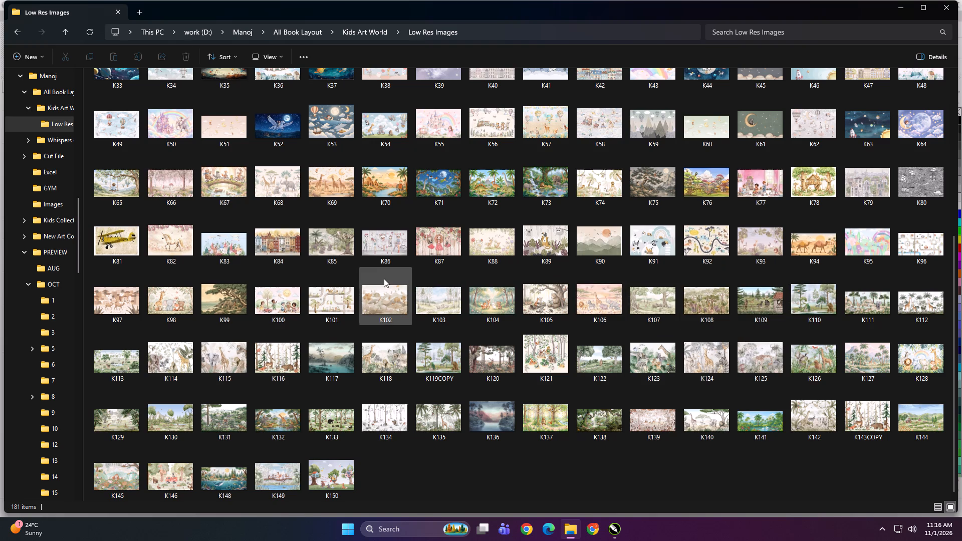
{"action": "right_click", "coordinate": [230, 291]}
{"action": "left_click", "coordinate": [274, 139]}
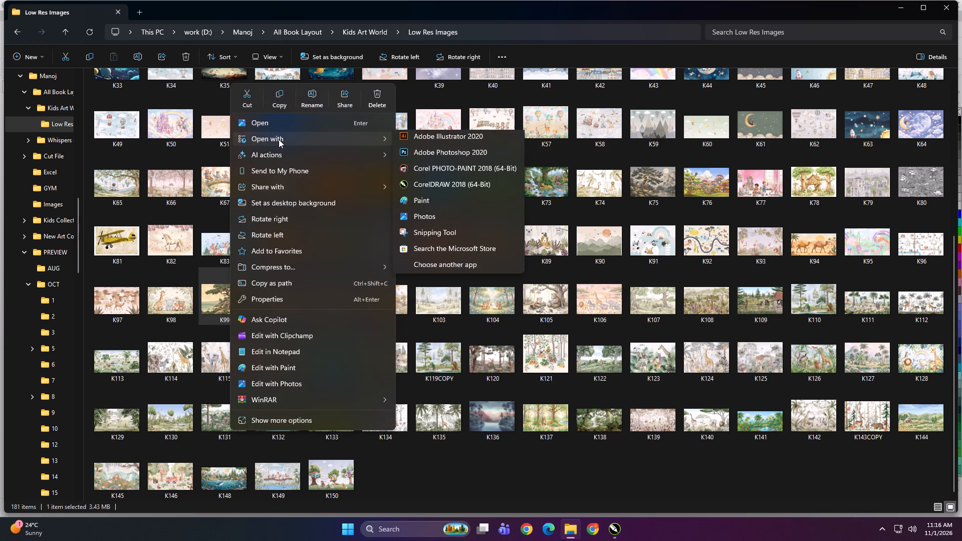
{"action": "left_click", "coordinate": [438, 155]}
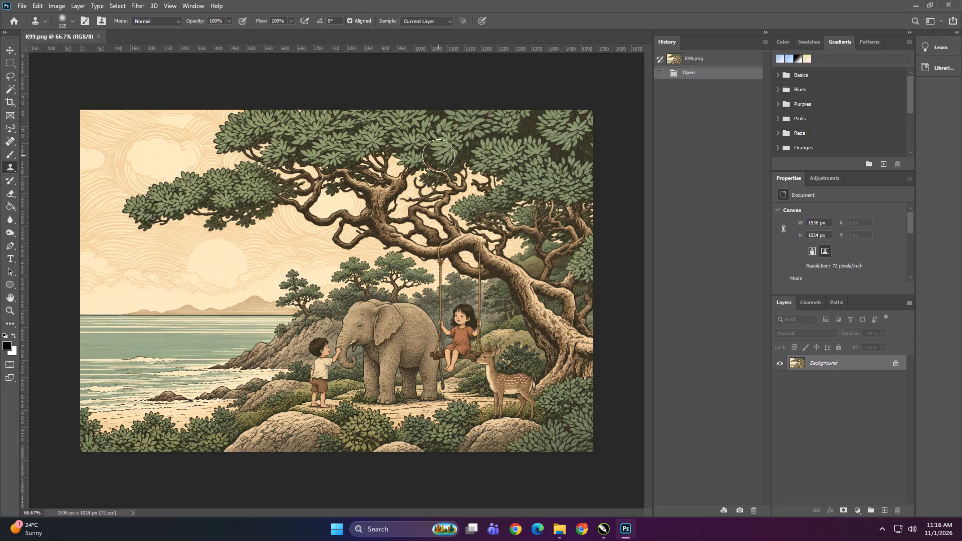
{"action": "key", "text": "space"}
{"action": "key", "text": "v"}
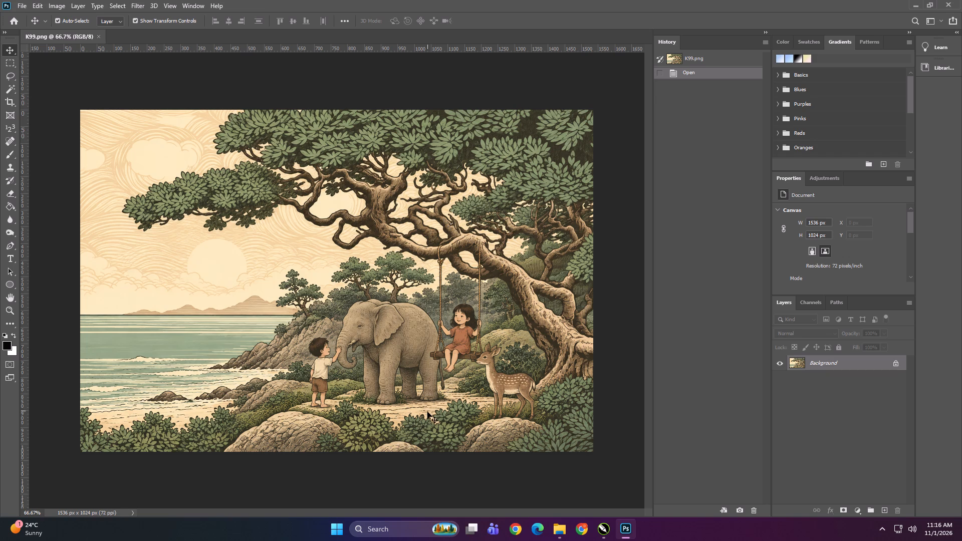
Switch to Google Chrome and search Google for "image upscaler".
{"action": "left_click", "coordinate": [579, 534]}
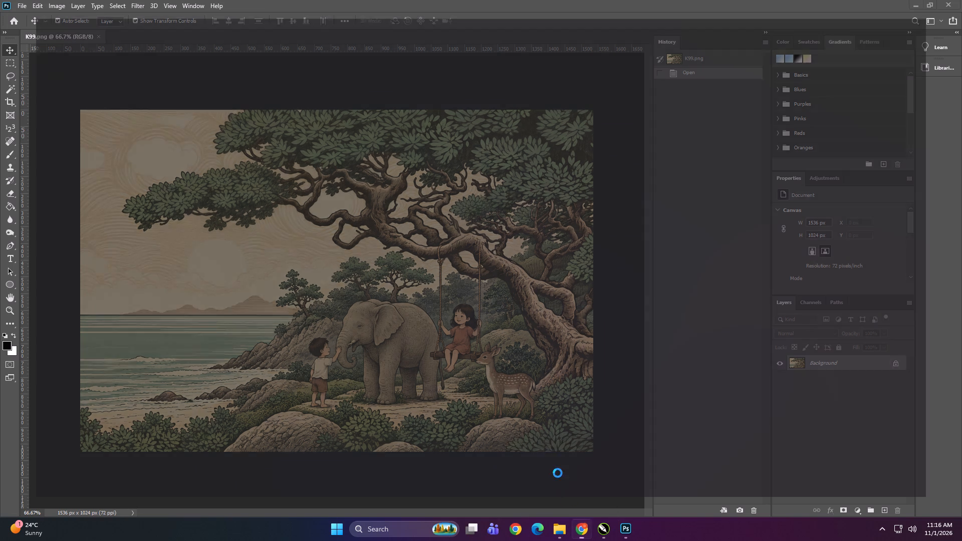
{"action": "left_click", "coordinate": [182, 31]}
{"action": "key", "text": "i"}
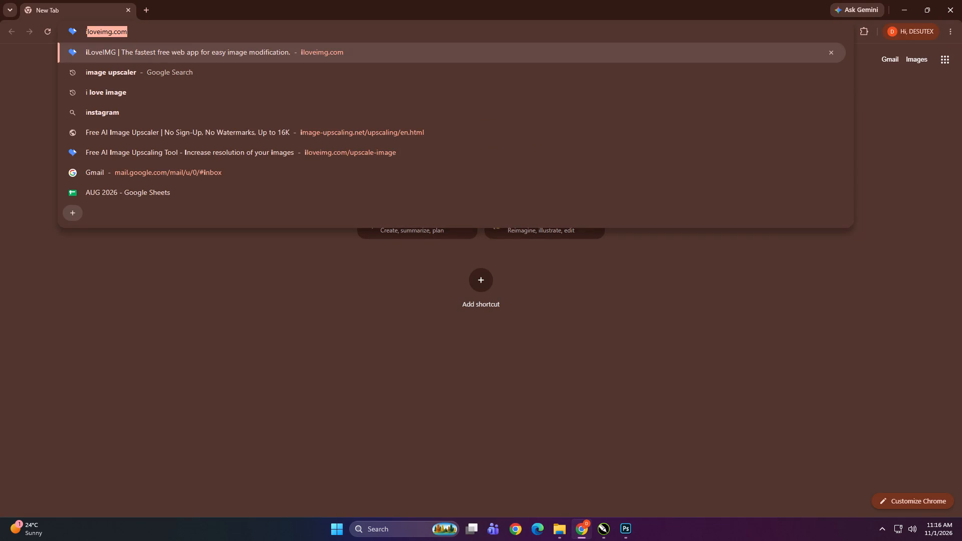
{"action": "key", "text": "m"}
{"action": "type", "text": "ag"}
{"action": "key", "text": "e"}
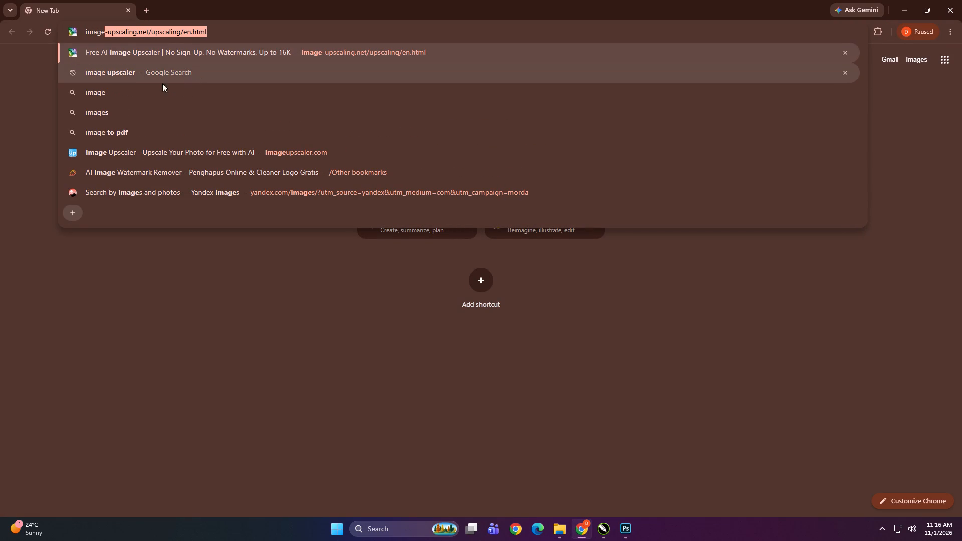
{"action": "left_click", "coordinate": [120, 72]}
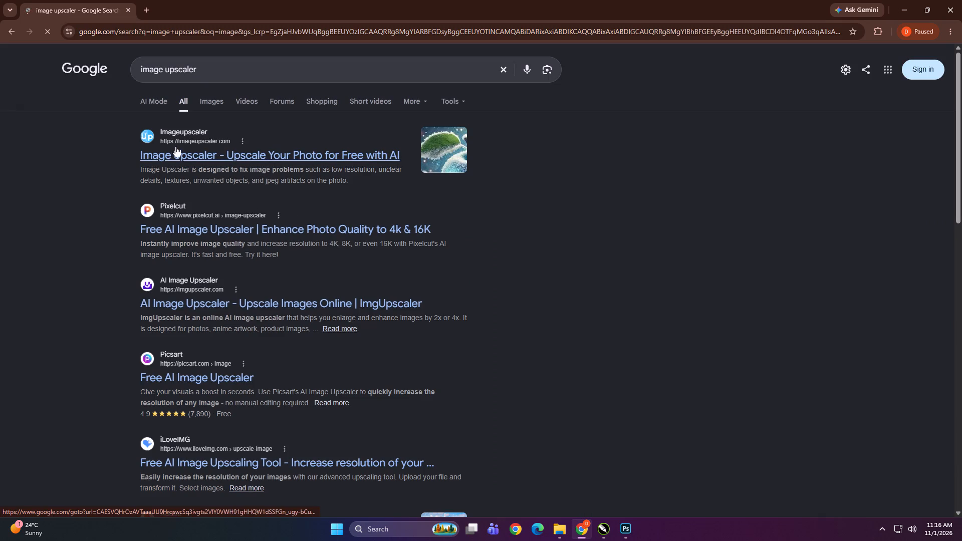
Check the Imageupscaler site, return to the search results, and open iLoveIMG's free AI image upscaling tool.
{"action": "left_click", "coordinate": [188, 156]}
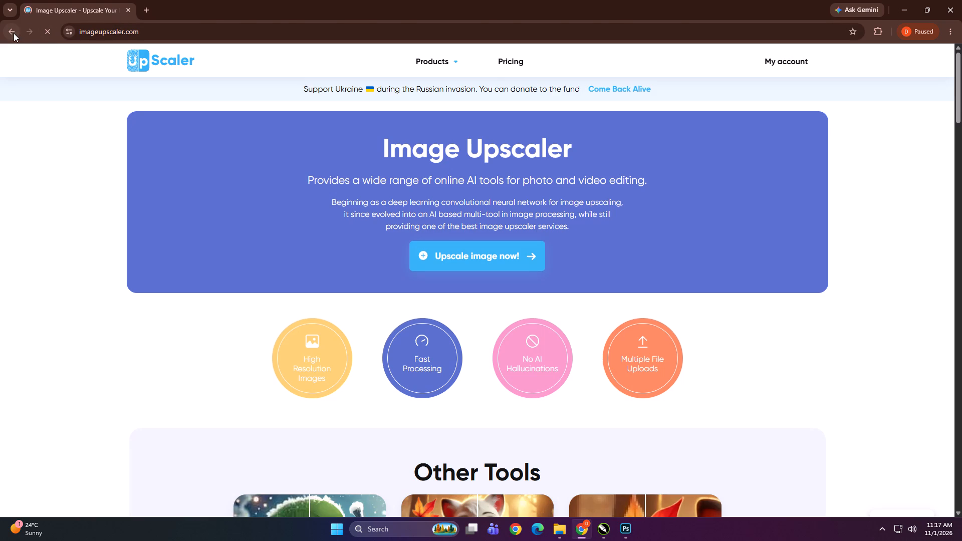
{"action": "left_click", "coordinate": [14, 33]}
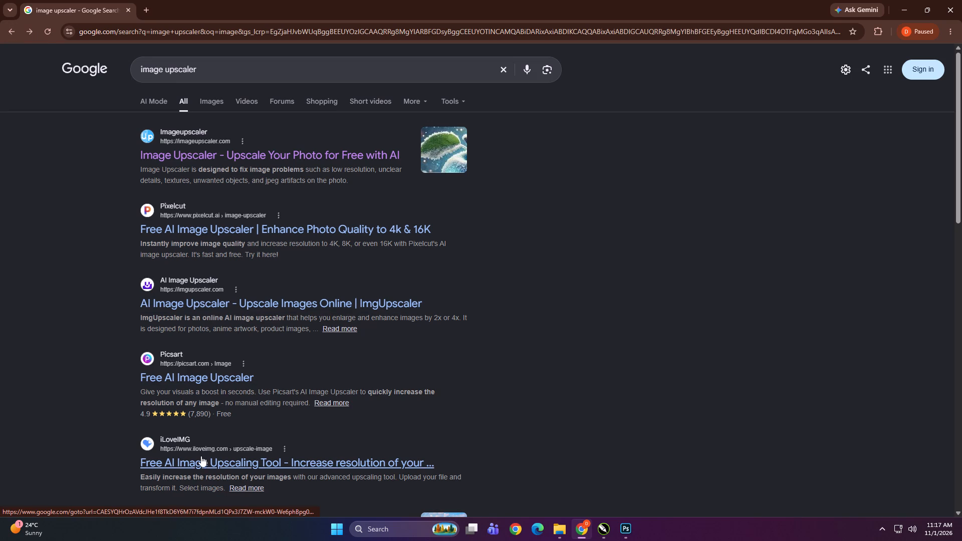
{"action": "left_click", "coordinate": [201, 462]}
Upload the K99 image from Manoj > All Book Layout > Kids Art World > Low Res Images to the upscaler.
{"action": "left_click", "coordinate": [400, 191]}
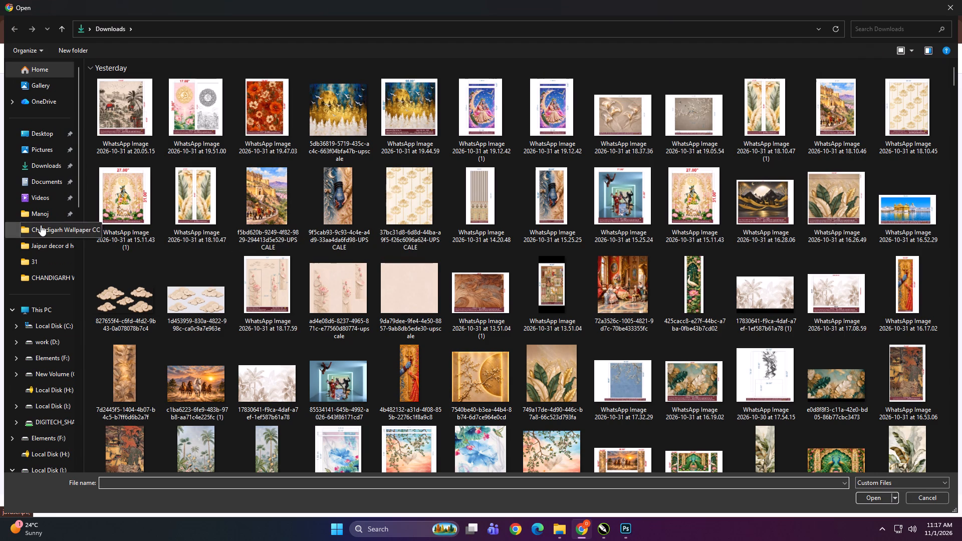
{"action": "double_click", "coordinate": [44, 217]}
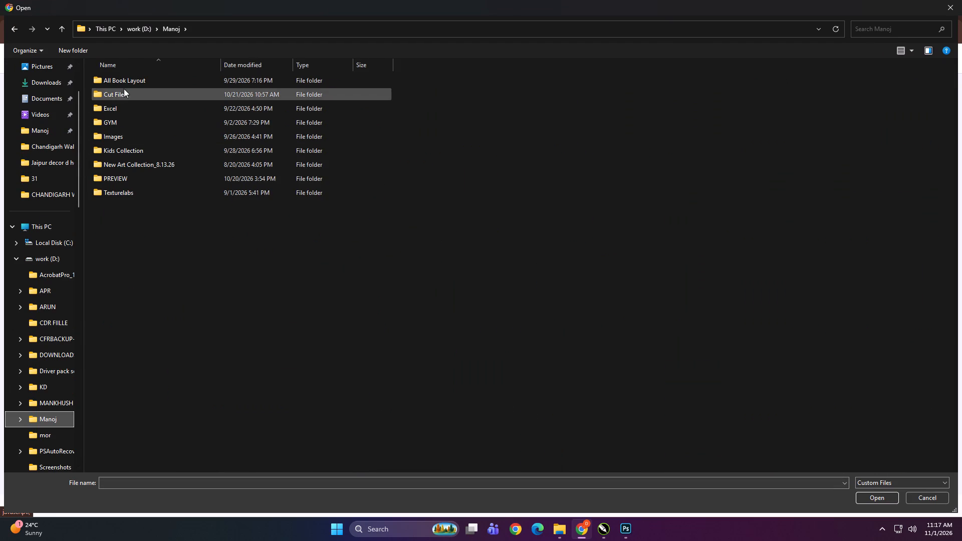
{"action": "double_click", "coordinate": [142, 181]}
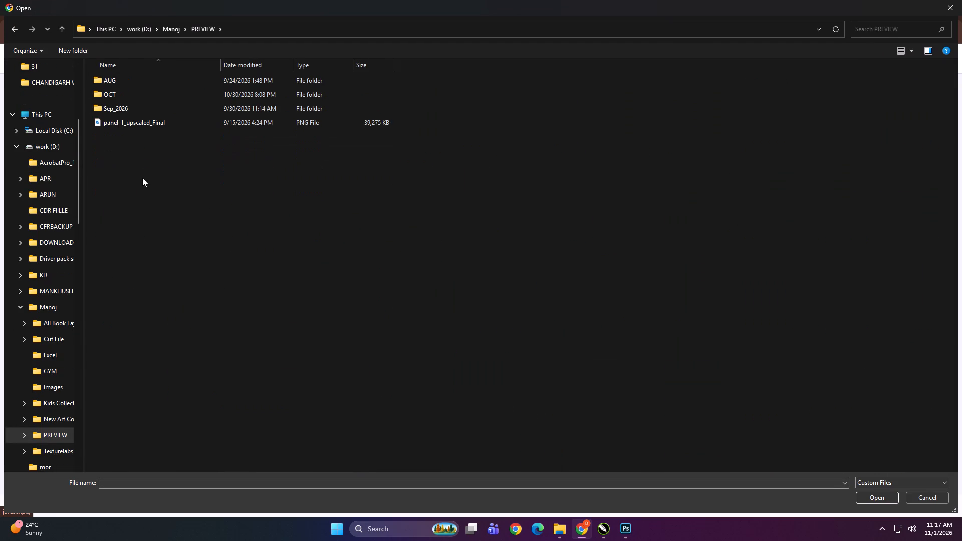
{"action": "key", "text": "BackSpace"}
{"action": "double_click", "coordinate": [138, 84]}
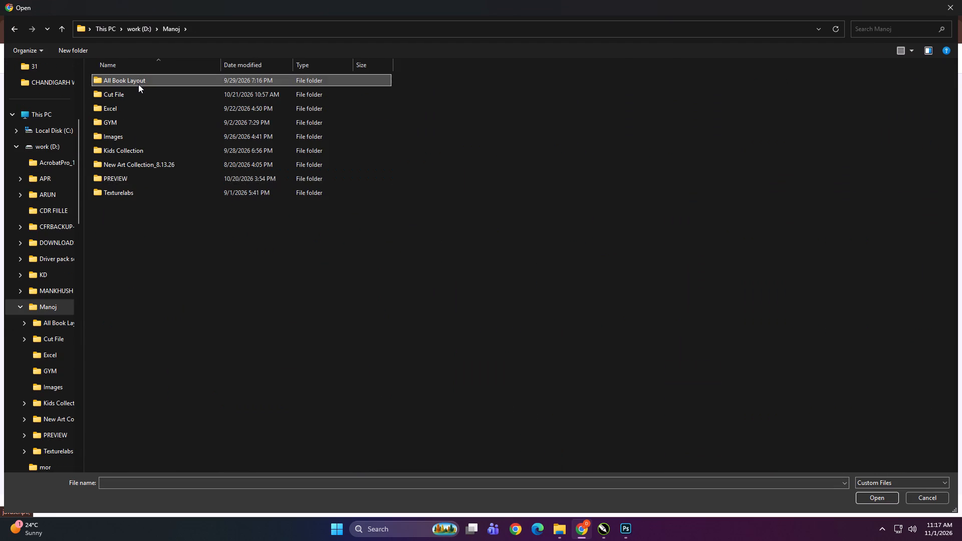
{"action": "double_click", "coordinate": [127, 98]}
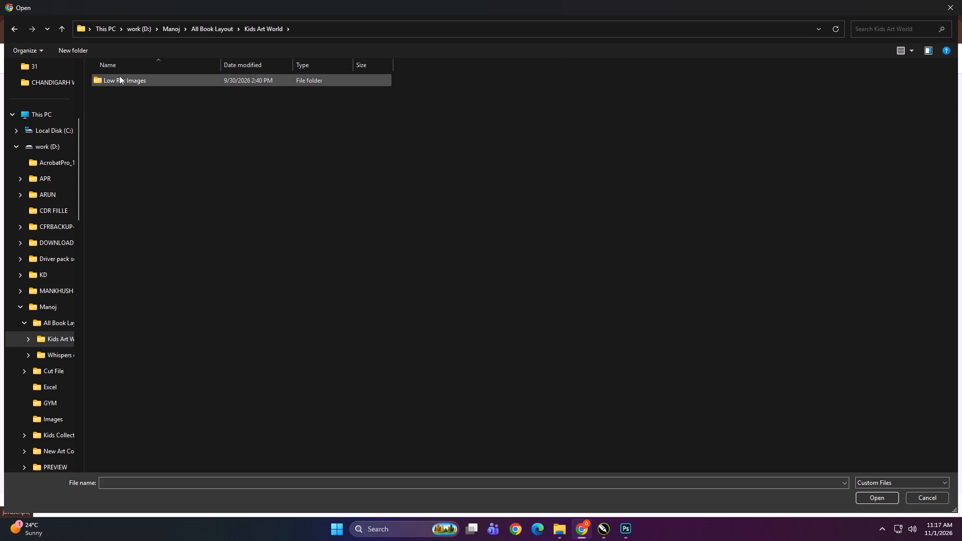
{"action": "double_click", "coordinate": [119, 76]}
{"action": "scroll", "coordinate": [343, 226], "scroll_direction": "down", "scroll_amount": 6}
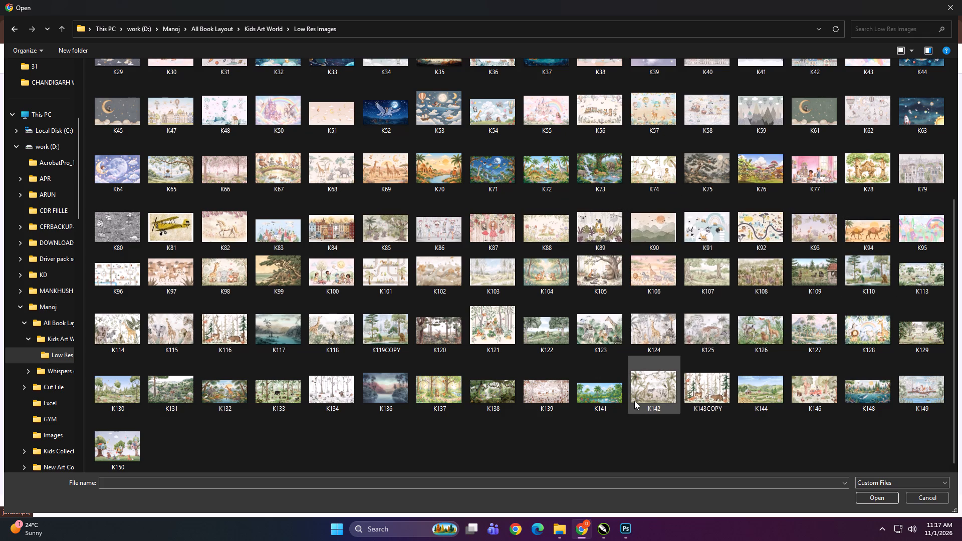
{"action": "double_click", "coordinate": [279, 263]}
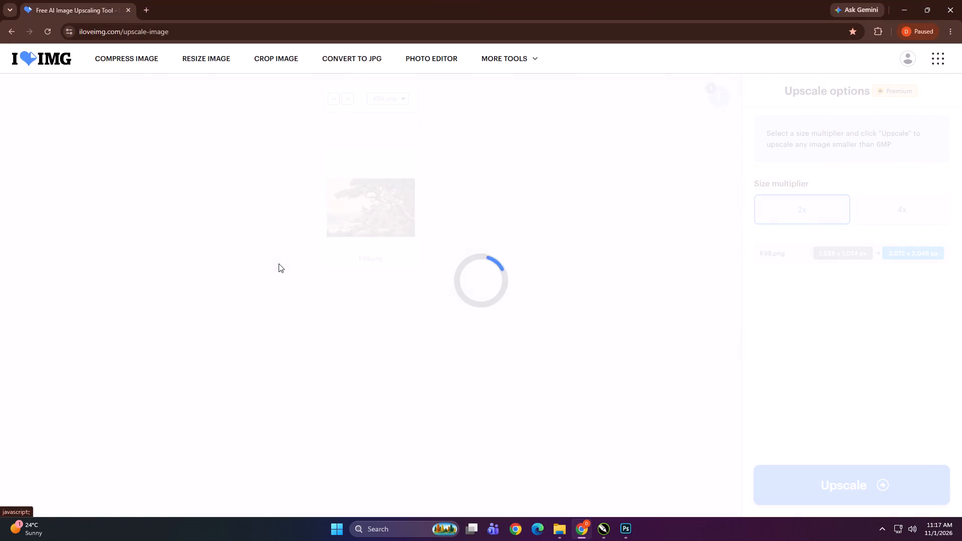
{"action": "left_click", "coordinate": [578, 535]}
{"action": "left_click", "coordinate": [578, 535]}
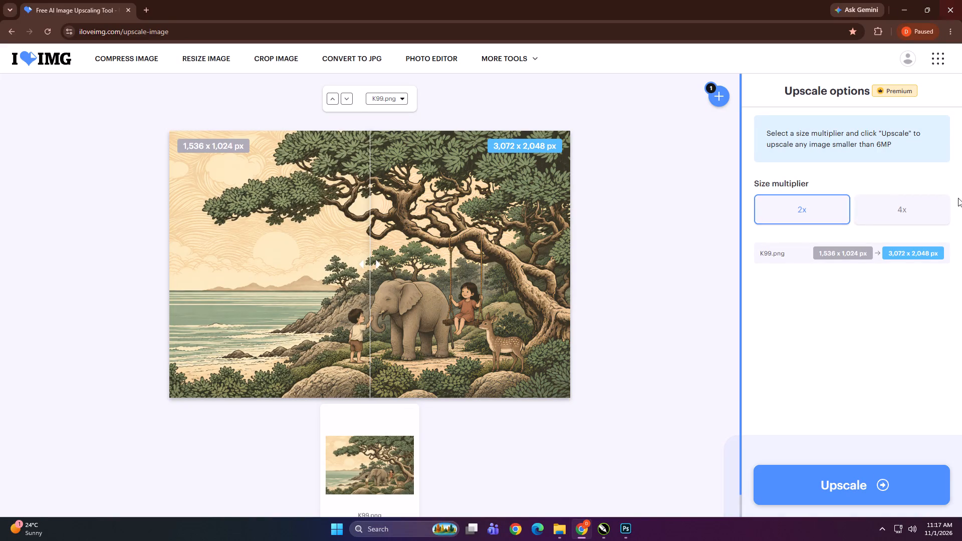
Set the upscale size multiplier for K99.png to 4x.
{"action": "left_click", "coordinate": [912, 206]}
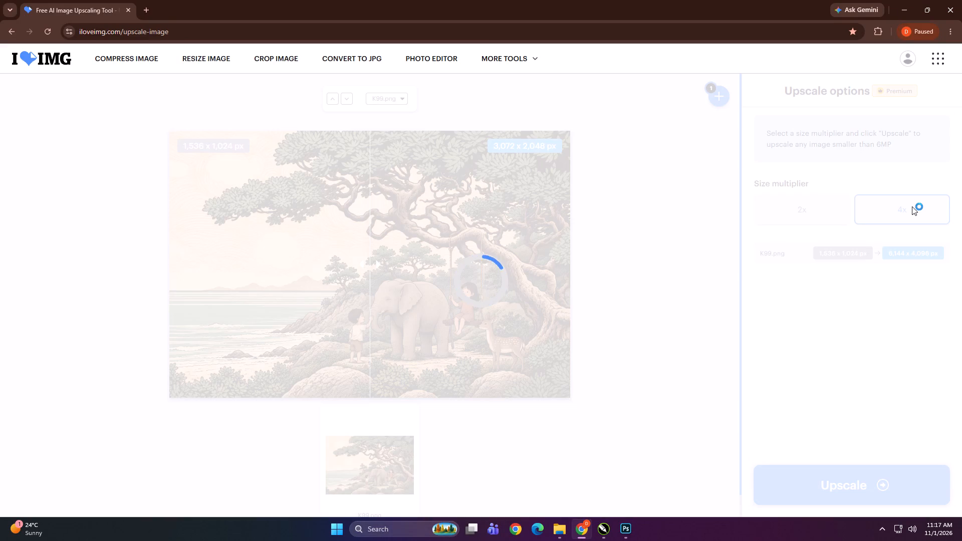
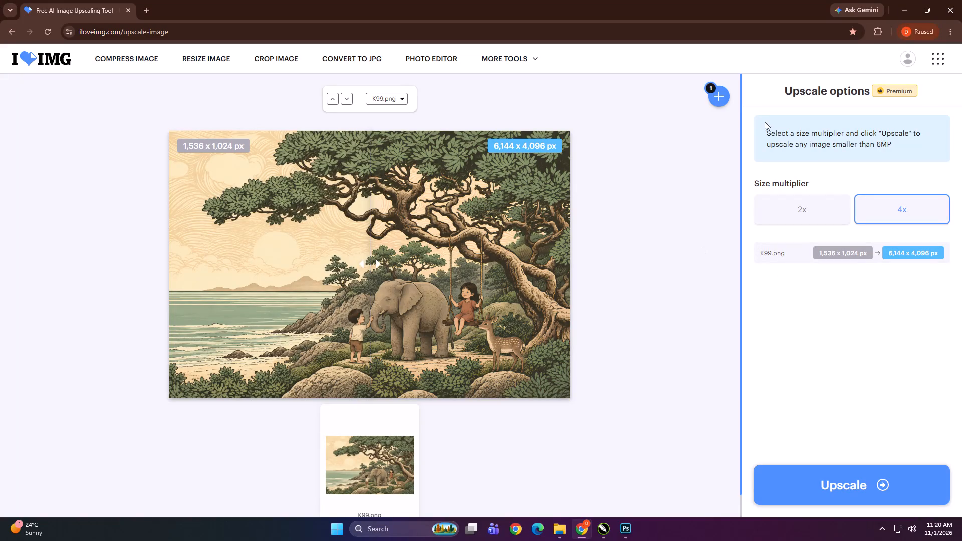
Inspect the 4x preview image in the page's developer tools and open its source image in a new tab.
{"action": "key", "text": "F12"}
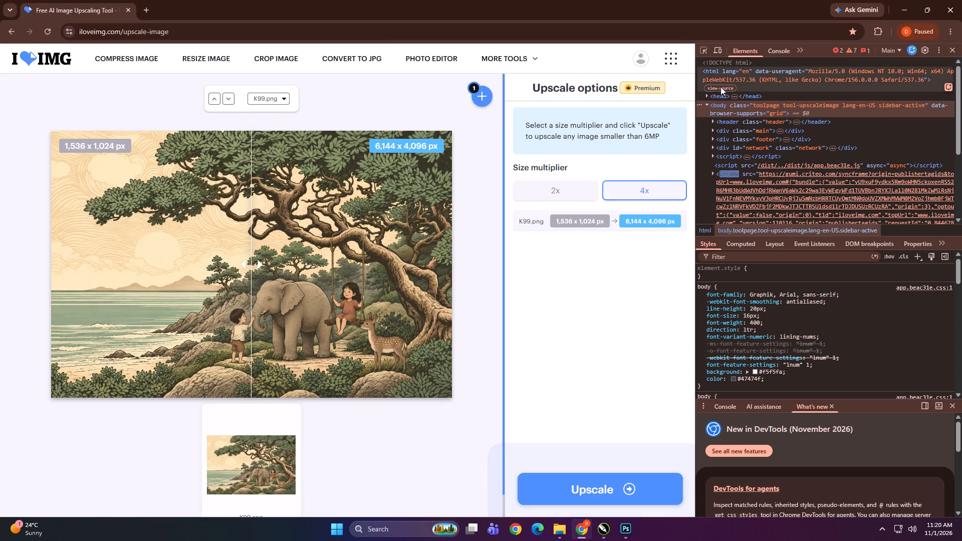
{"action": "left_click", "coordinate": [702, 50]}
{"action": "right_click", "coordinate": [375, 297]}
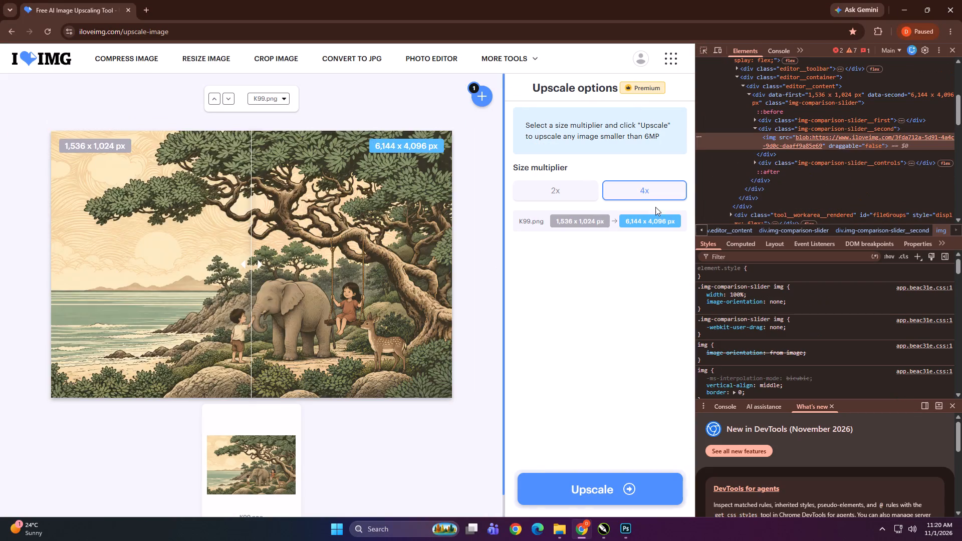
{"action": "right_click", "coordinate": [836, 138]}
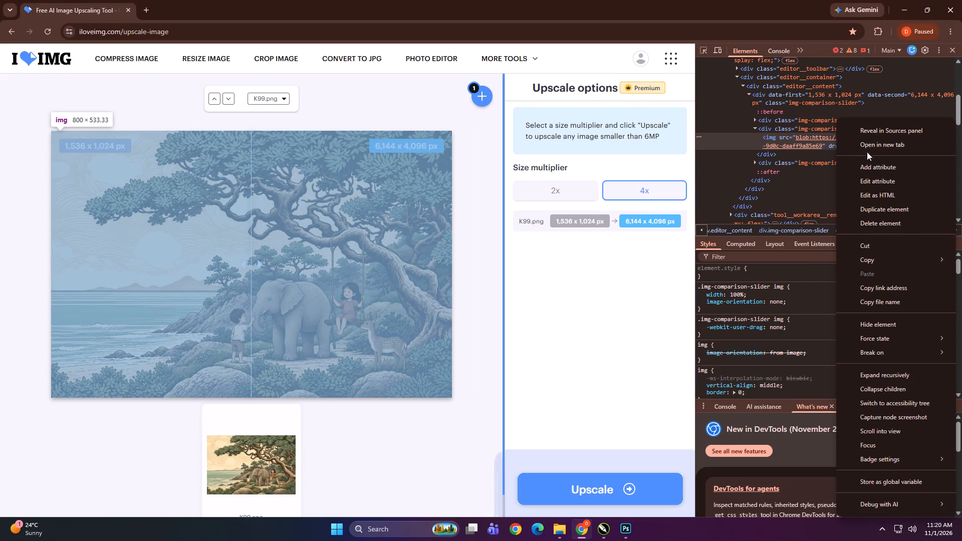
{"action": "left_click", "coordinate": [871, 143]}
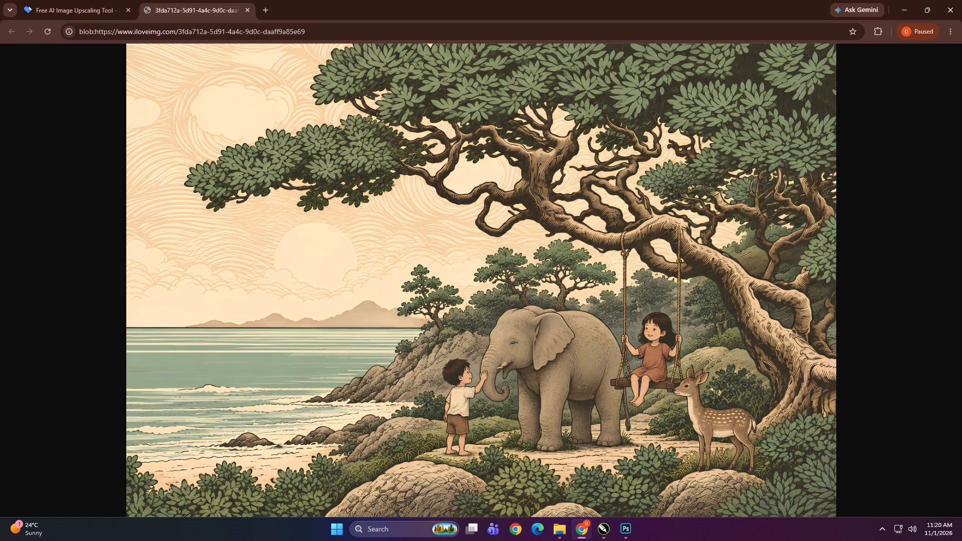
Examine the upscaled artwork's detail at full size around the boy, elephant, girl on the swing, deer and tree branches.
{"action": "right_click", "coordinate": [529, 178]}
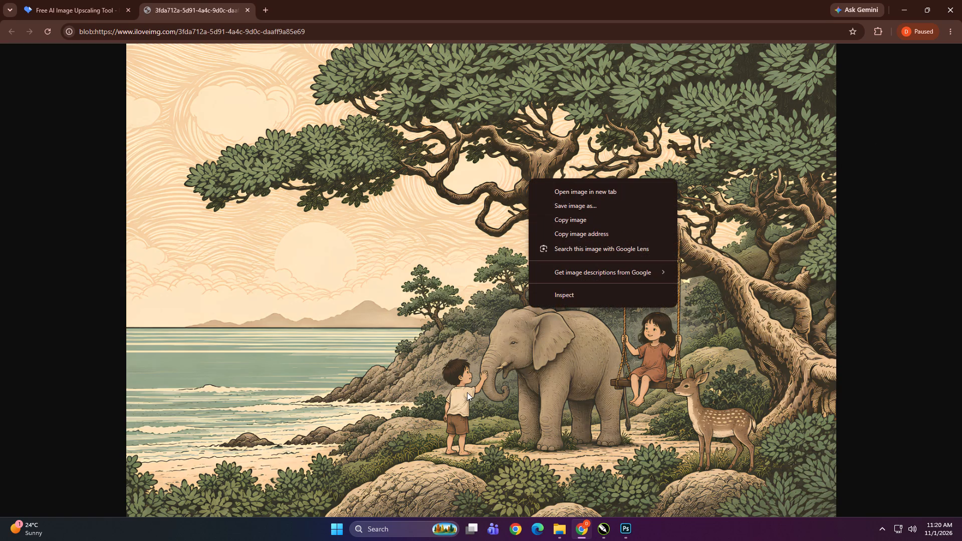
{"action": "left_click", "coordinate": [462, 383]}
{"action": "left_click", "coordinate": [462, 383]}
{"action": "left_click", "coordinate": [467, 376]}
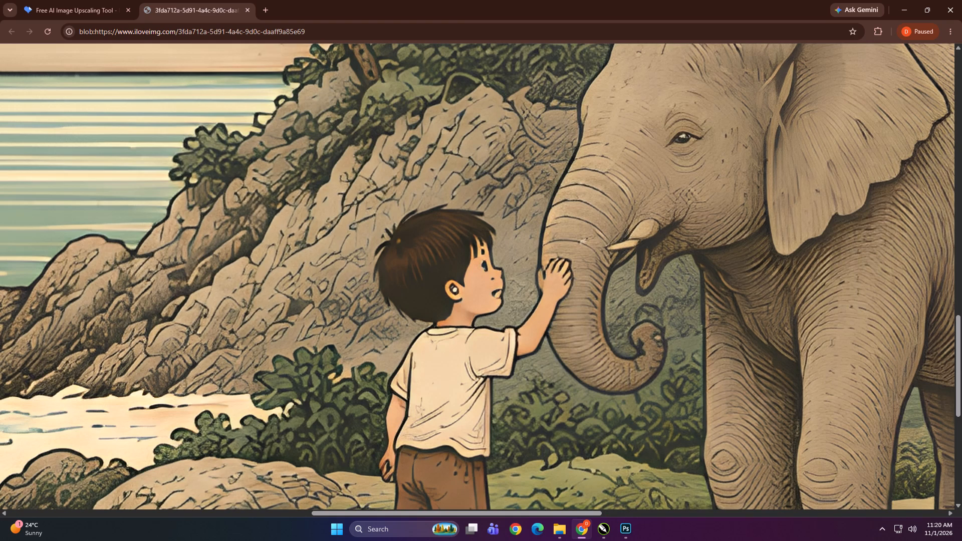
{"action": "left_click", "coordinate": [420, 355]}
{"action": "left_click", "coordinate": [694, 335]}
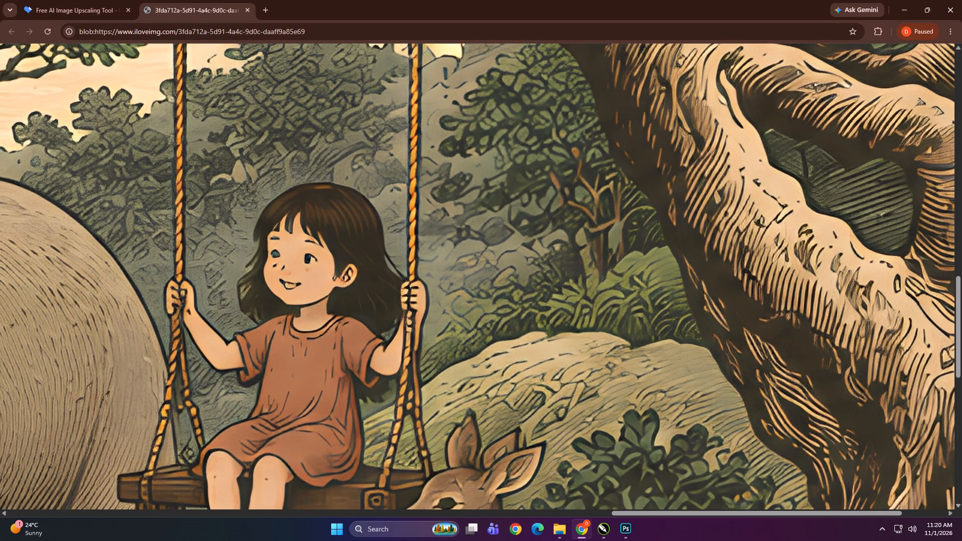
{"action": "left_click", "coordinate": [570, 338]}
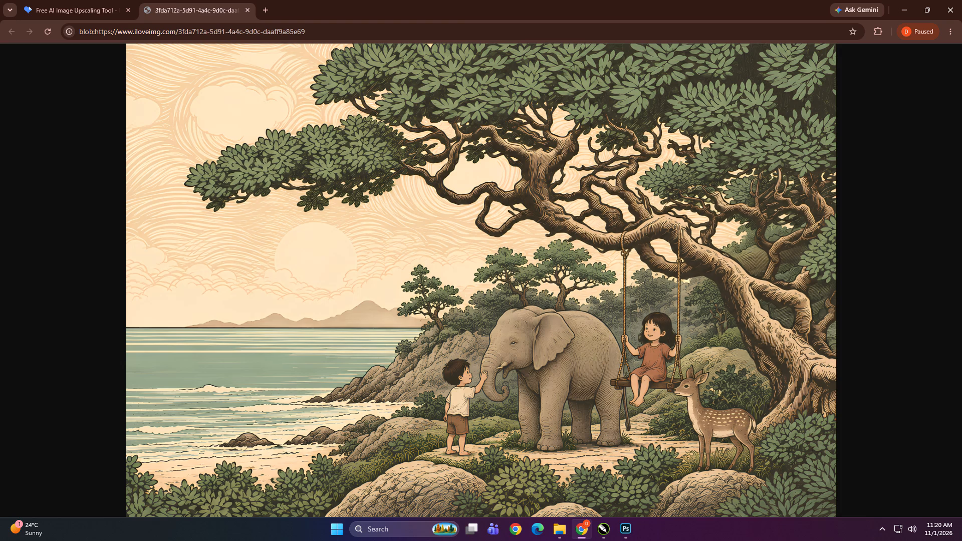
{"action": "left_click", "coordinate": [634, 406]}
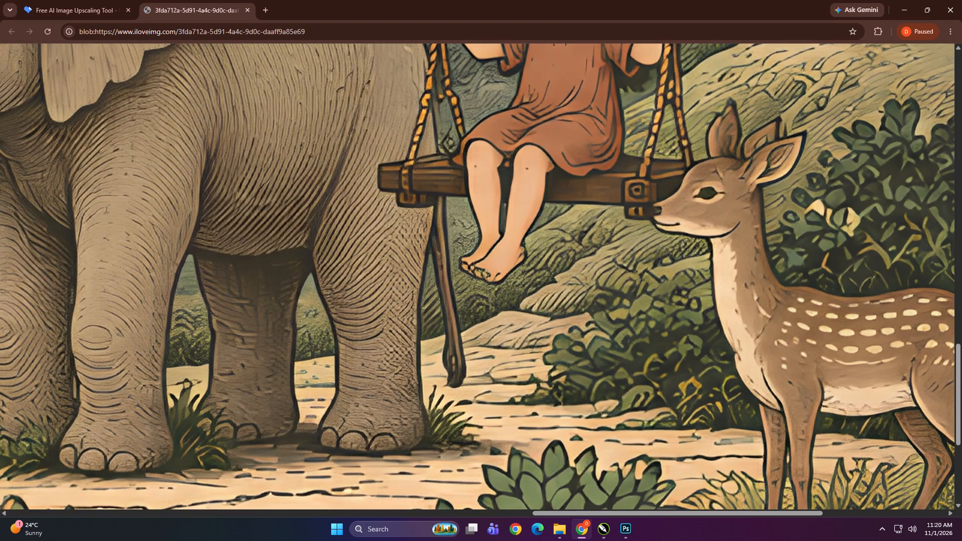
{"action": "left_click", "coordinate": [634, 406]}
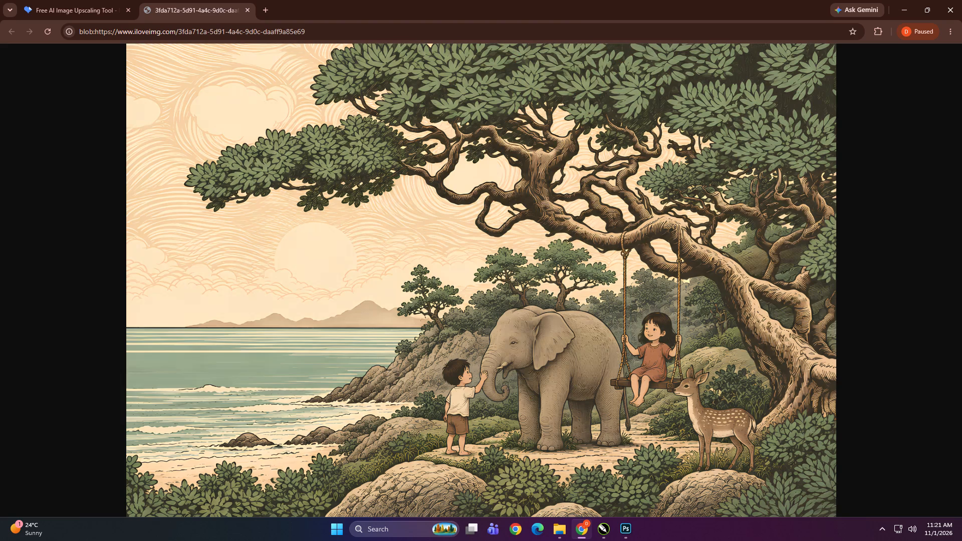
{"action": "double_click", "coordinate": [502, 363]}
{"action": "left_click", "coordinate": [502, 363]}
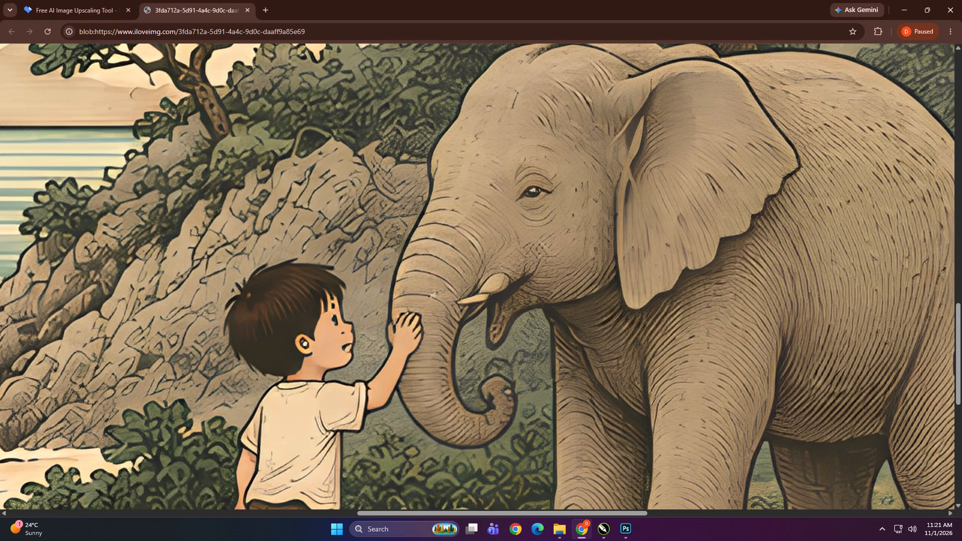
{"action": "left_click", "coordinate": [502, 363]}
{"action": "left_click", "coordinate": [576, 136]}
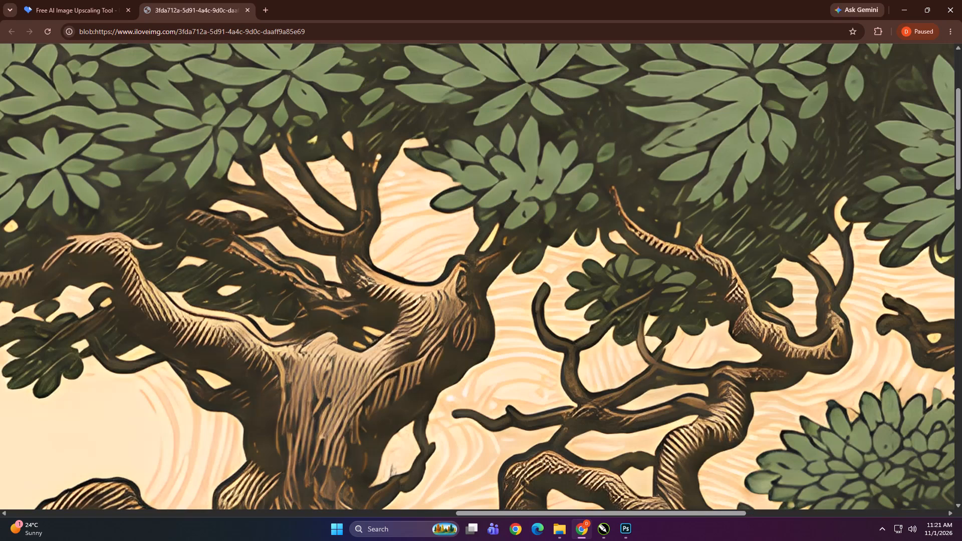
{"action": "left_click", "coordinate": [520, 186]}
Save the upscaled image as a PNG in Downloads, appending "-upscale" to the suggested file name.
{"action": "right_click", "coordinate": [510, 200]}
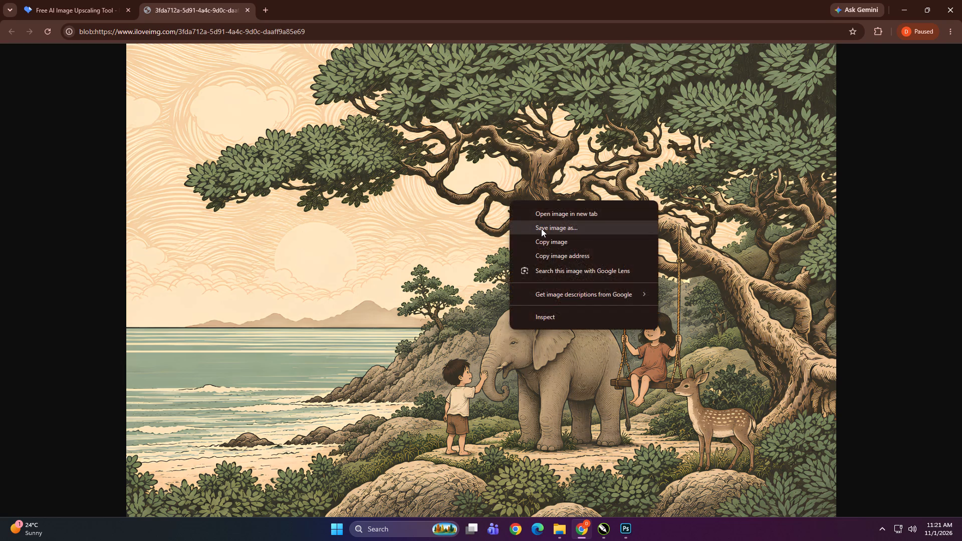
{"action": "left_click", "coordinate": [541, 228]}
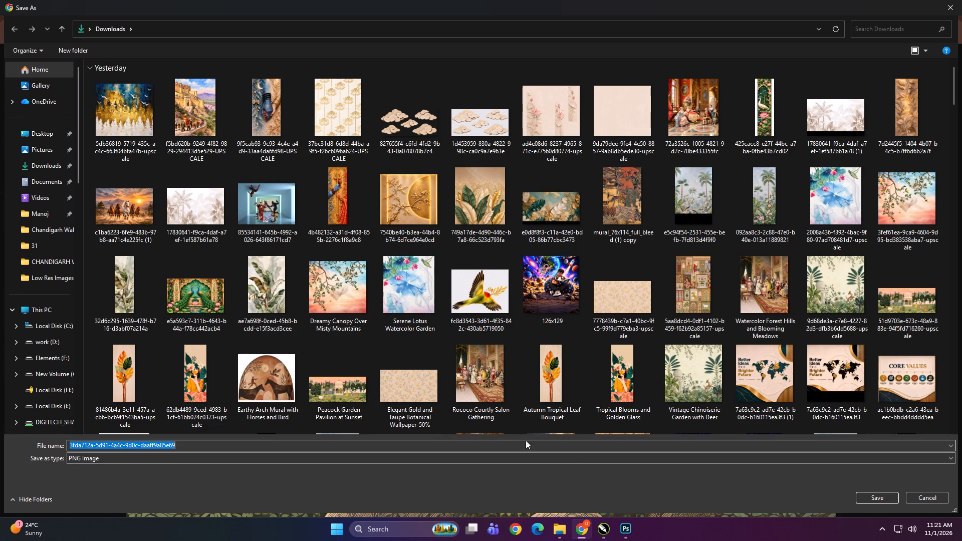
{"action": "left_click", "coordinate": [571, 447]}
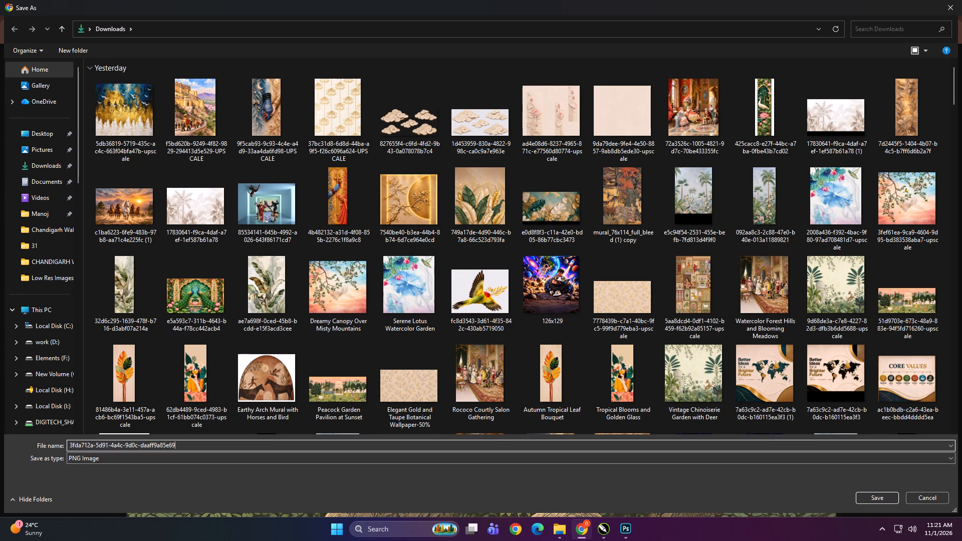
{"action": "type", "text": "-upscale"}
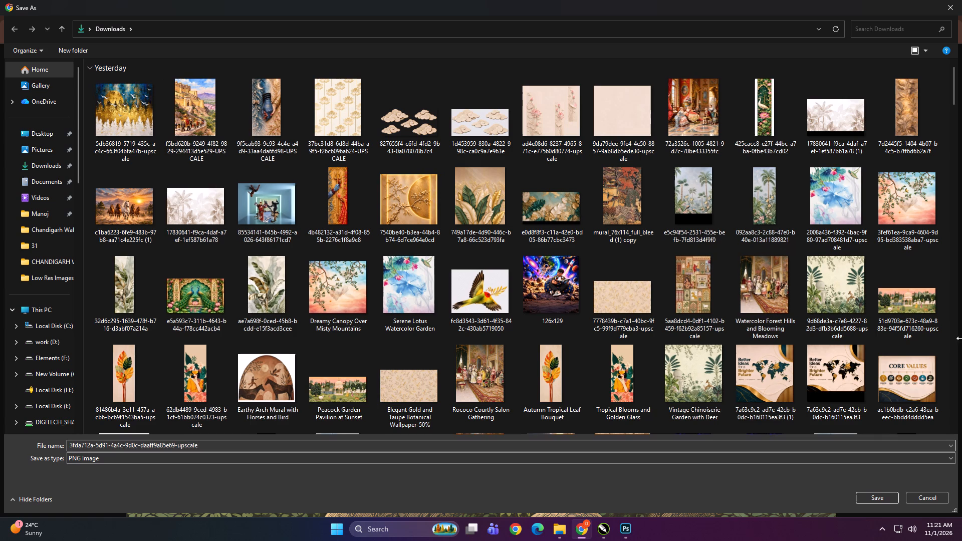
Complete the save of the upscaled PNG in Downloads under the name ending in "-upscale".
{"action": "left_click", "coordinate": [871, 503]}
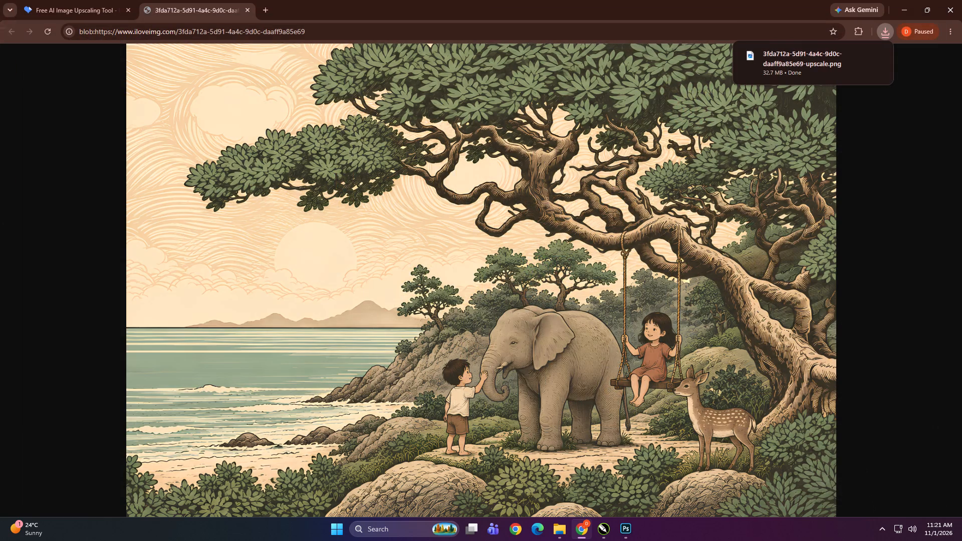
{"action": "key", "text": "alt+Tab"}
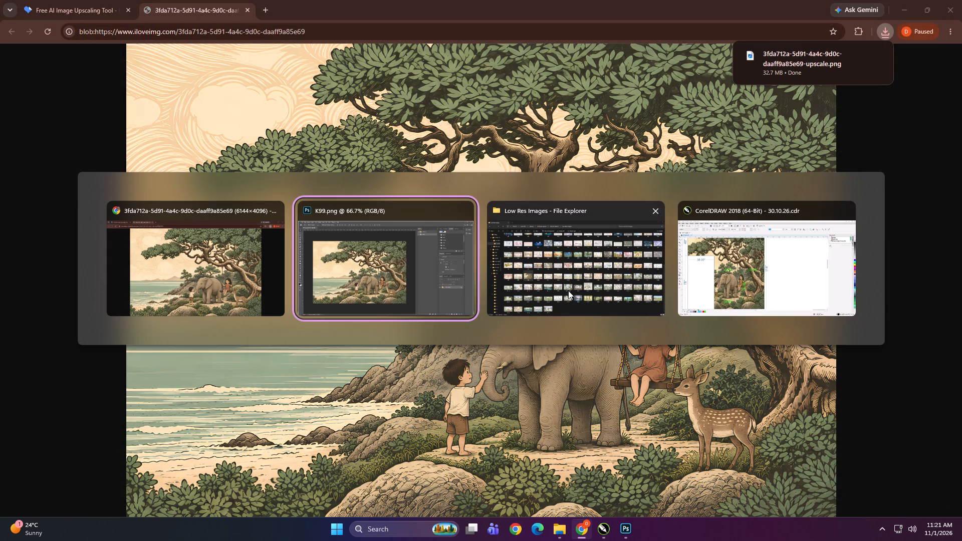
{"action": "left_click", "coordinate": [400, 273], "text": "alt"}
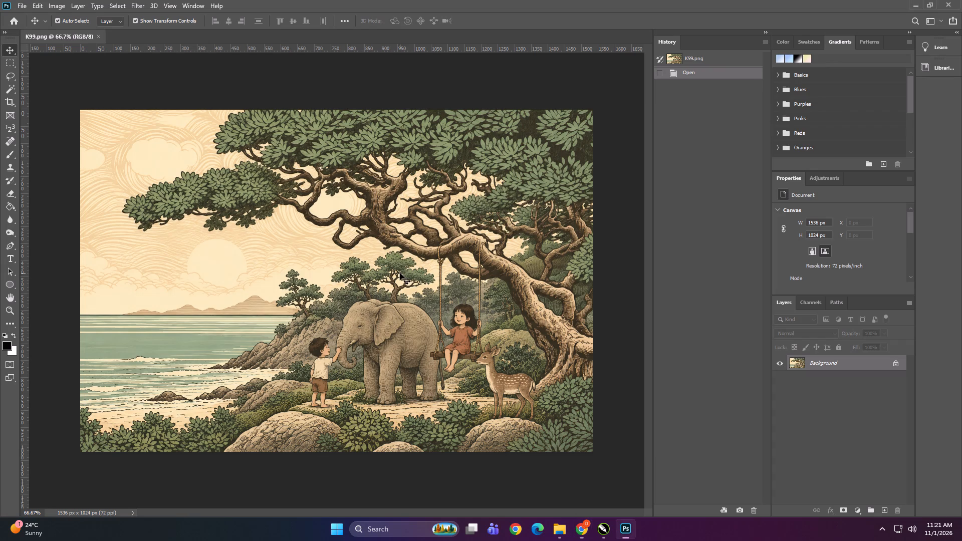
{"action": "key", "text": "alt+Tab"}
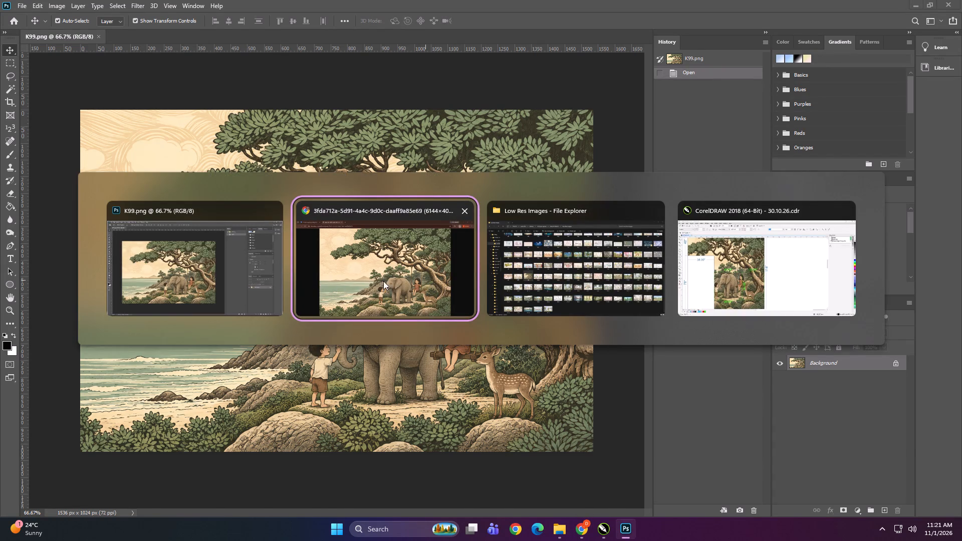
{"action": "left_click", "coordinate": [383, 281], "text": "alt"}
Open a new browser tab beside the upscaled image.
{"action": "left_click", "coordinate": [268, 10]}
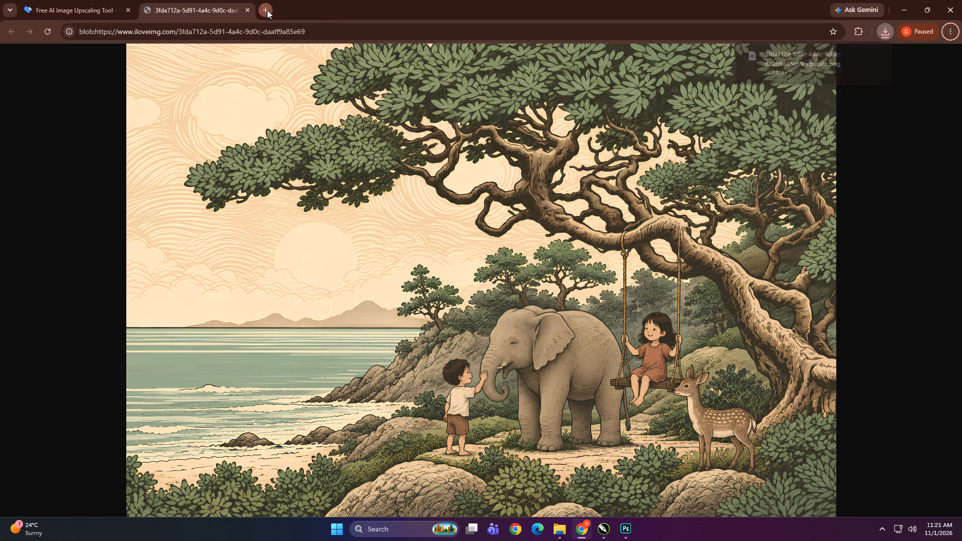
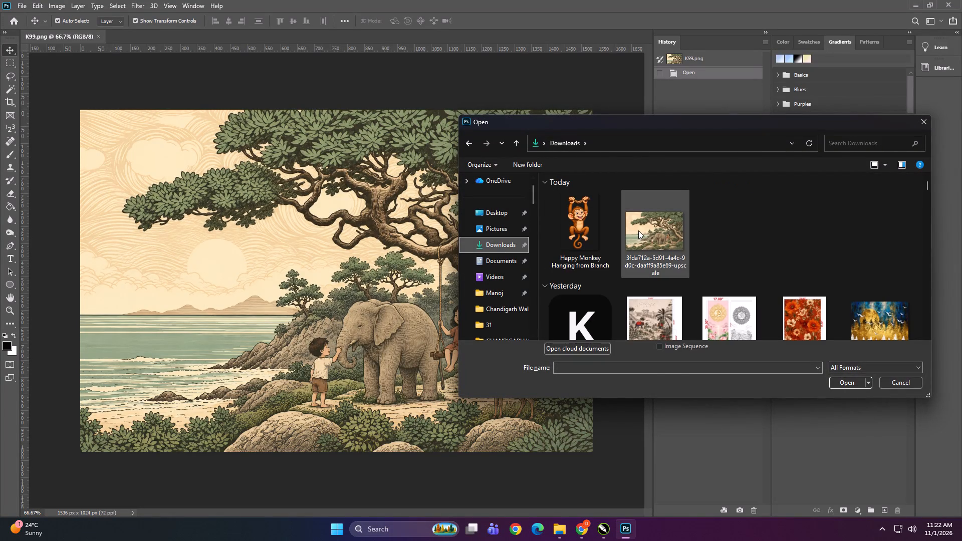
Open the upscaled elephant-and-swing PNG, whose name ends in "-upscale", from Downloads as a separate document alongside K99.png.
{"action": "double_click", "coordinate": [642, 228]}
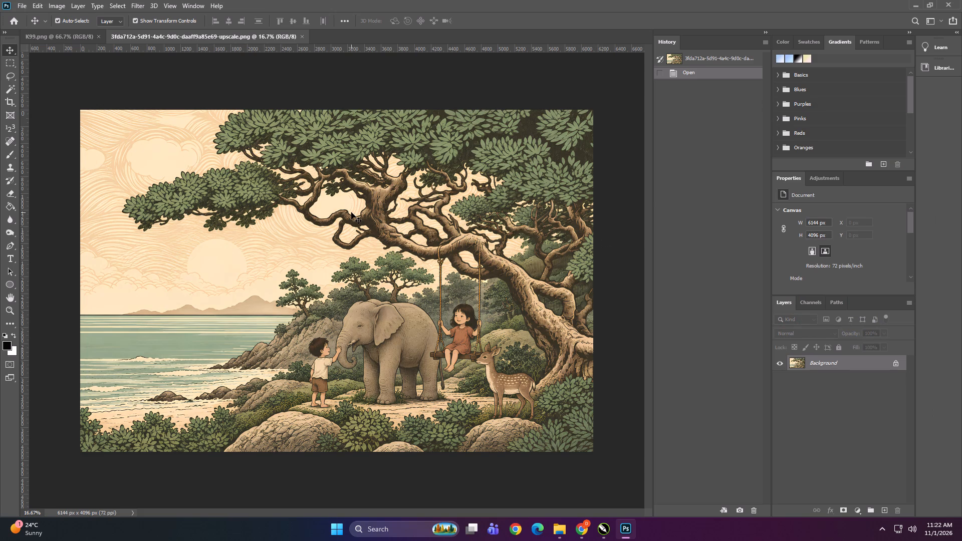
Open the Happy Monkey Hanging from Branch image from Downloads.
{"action": "key", "text": "ctrl+o"}
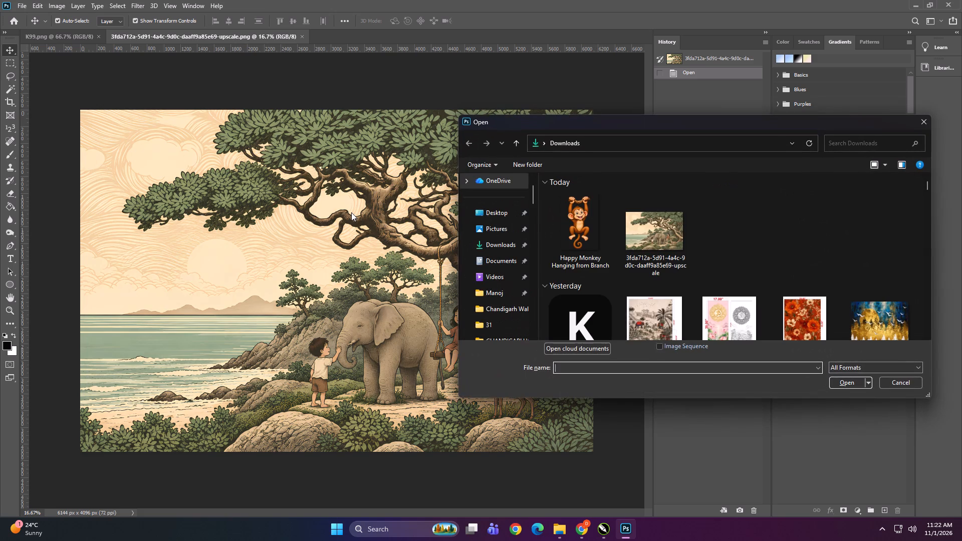
{"action": "double_click", "coordinate": [584, 230]}
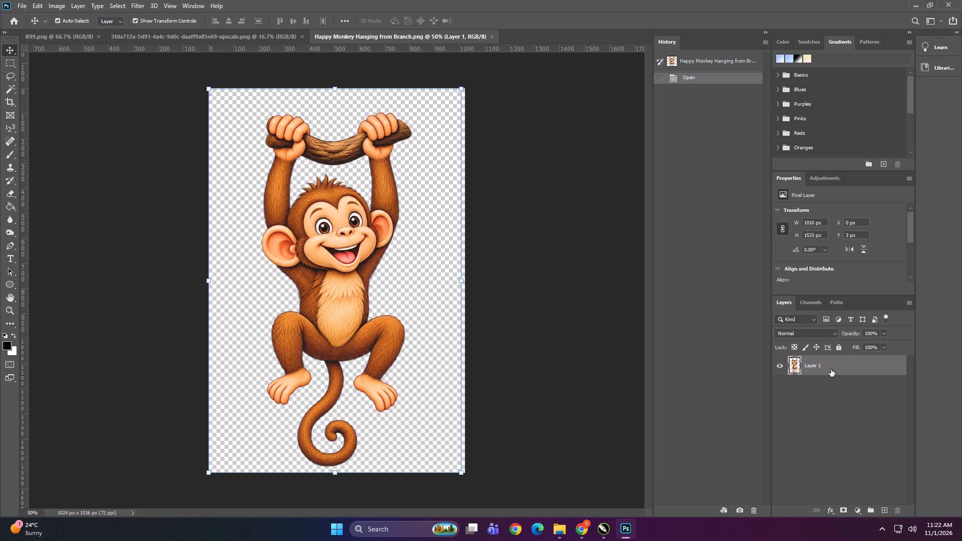
Add a Hue/Saturation adjustment above the monkey layer with Saturation -24, comparing its colours against the upscaled artwork.
{"action": "left_click", "coordinate": [859, 514]}
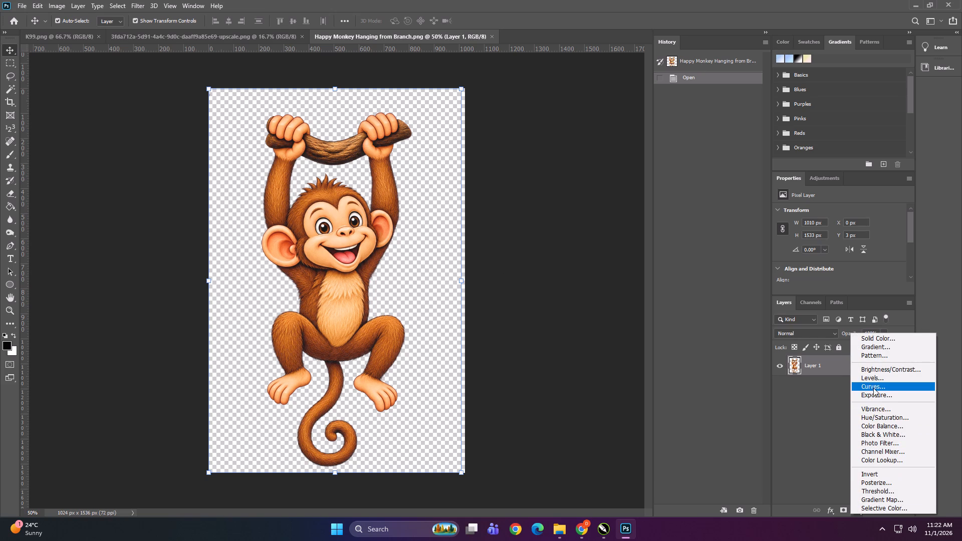
{"action": "left_click", "coordinate": [882, 420]}
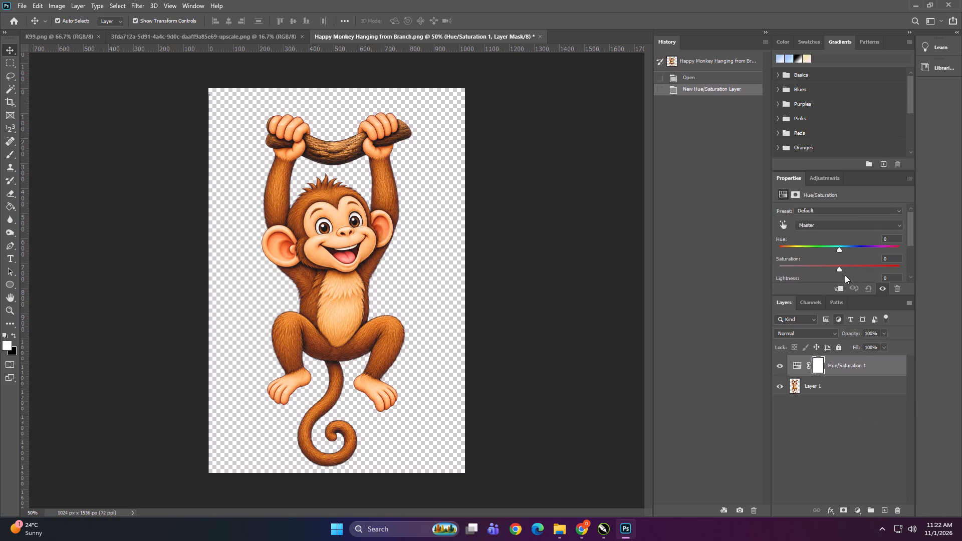
{"action": "left_click_drag", "start_coordinate": [839, 268], "coordinate": [829, 271]}
{"action": "left_click_drag", "start_coordinate": [829, 271], "coordinate": [825, 273]}
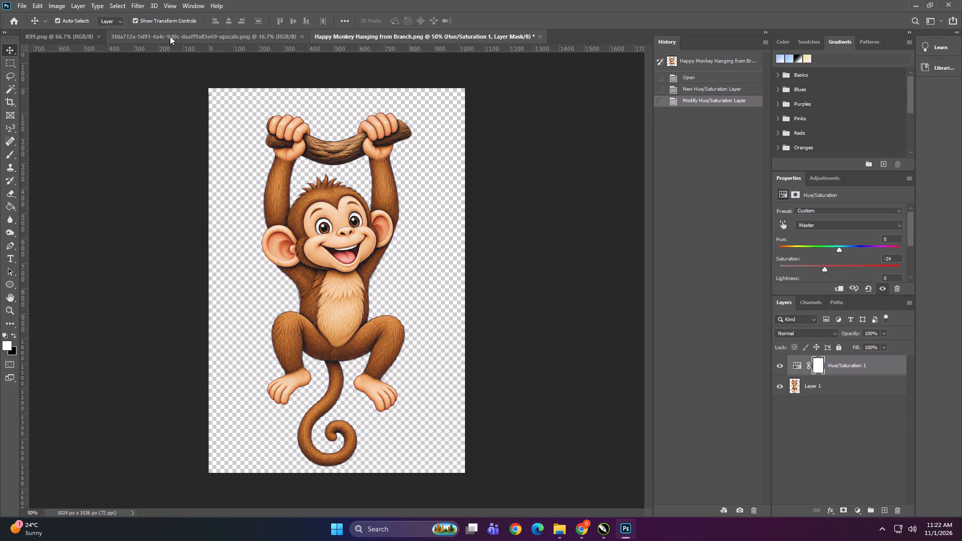
{"action": "left_click", "coordinate": [170, 36]}
{"action": "left_click", "coordinate": [339, 35]}
Merge the Hue/Saturation adjustment with the monkey's Layer 1.
{"action": "left_click", "coordinate": [830, 392]}
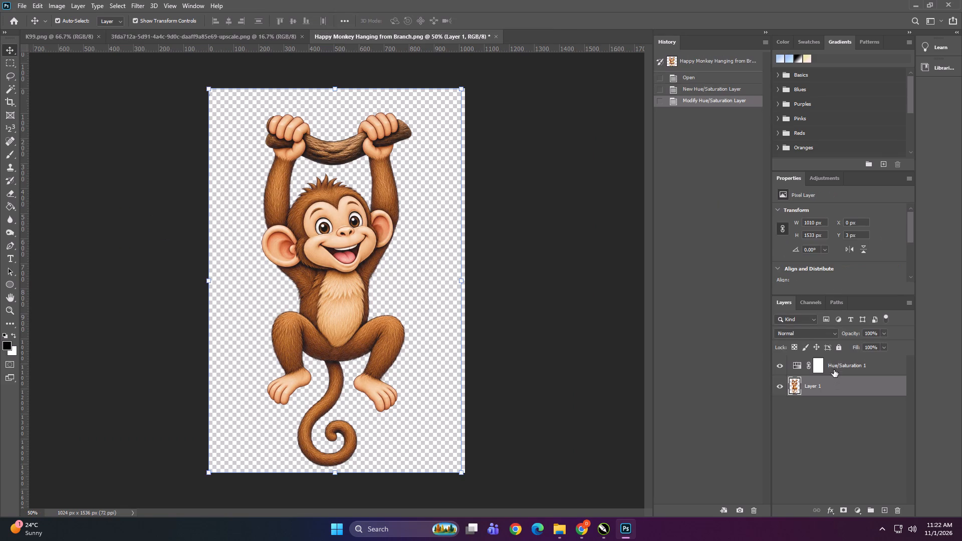
{"action": "left_click", "coordinate": [834, 364], "text": "shift"}
{"action": "right_click", "coordinate": [834, 364]}
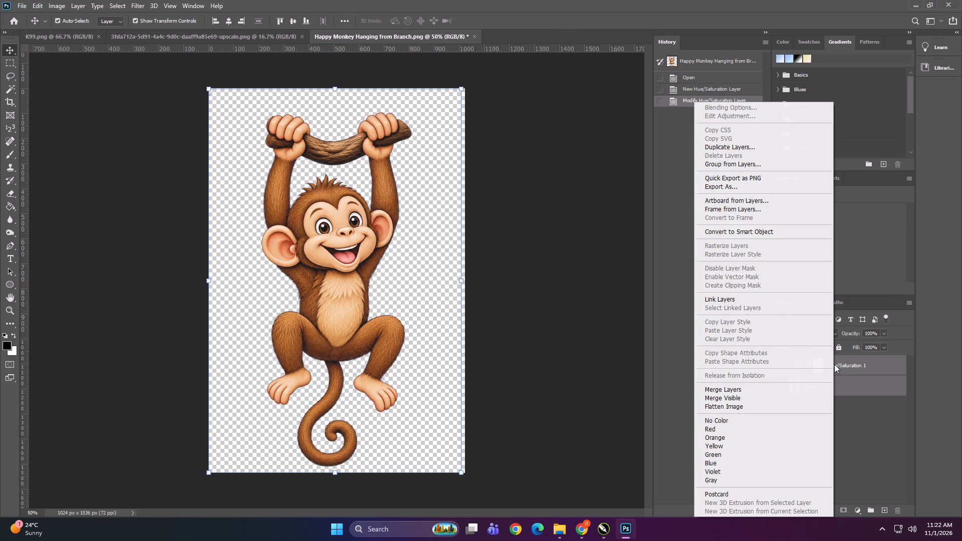
{"action": "left_click", "coordinate": [744, 391]}
{"action": "left_click", "coordinate": [810, 421]}
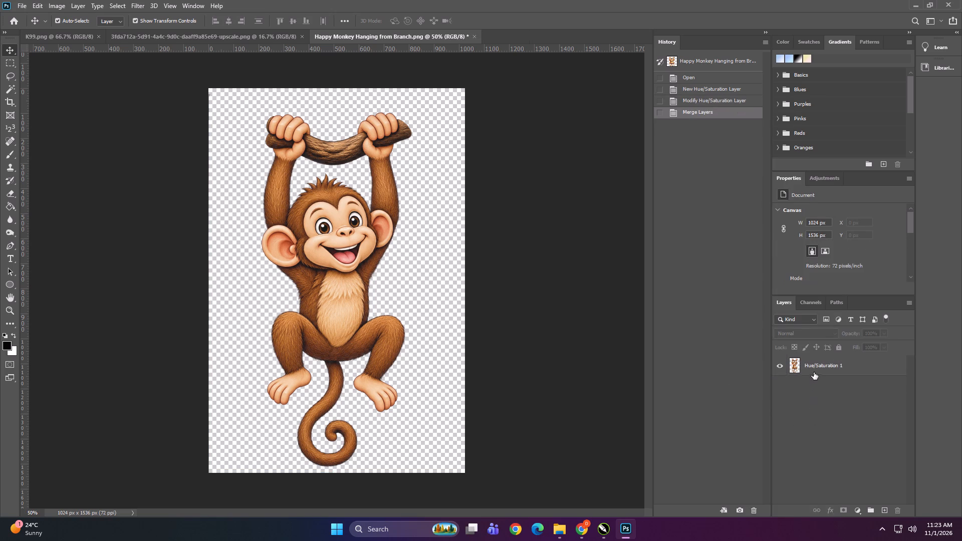
Copy the merged monkey layer into the upscaled elephant-and-tree artwork.
{"action": "left_click", "coordinate": [814, 367]}
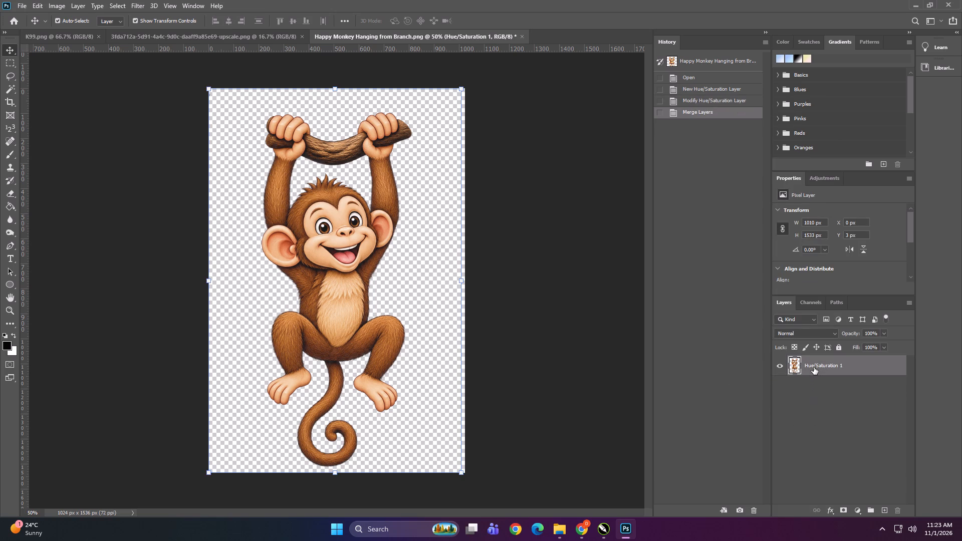
{"action": "key", "text": "ctrl+c"}
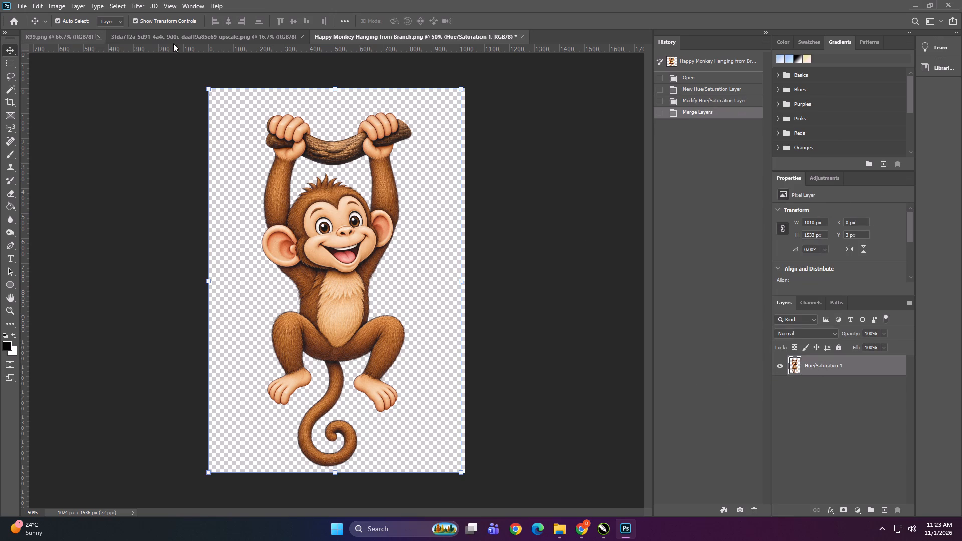
{"action": "left_click", "coordinate": [175, 39]}
{"action": "key", "text": "ctrl+v"}
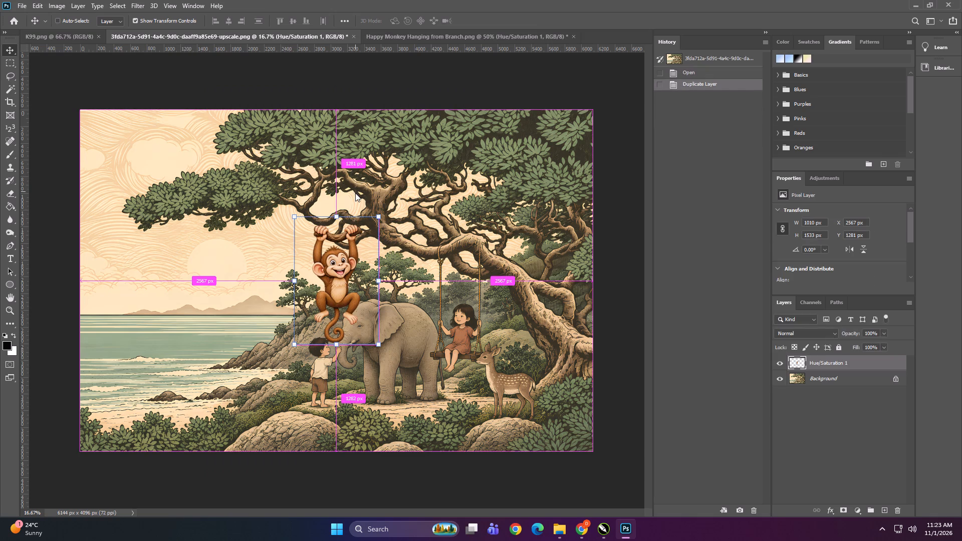
Move the pasted monkey up to the tree's curving branch, at about X 2404 px, Y 1086 px.
{"action": "scroll", "coordinate": [338, 240], "scroll_direction": "up", "scroll_amount": 3, "text": "alt"}
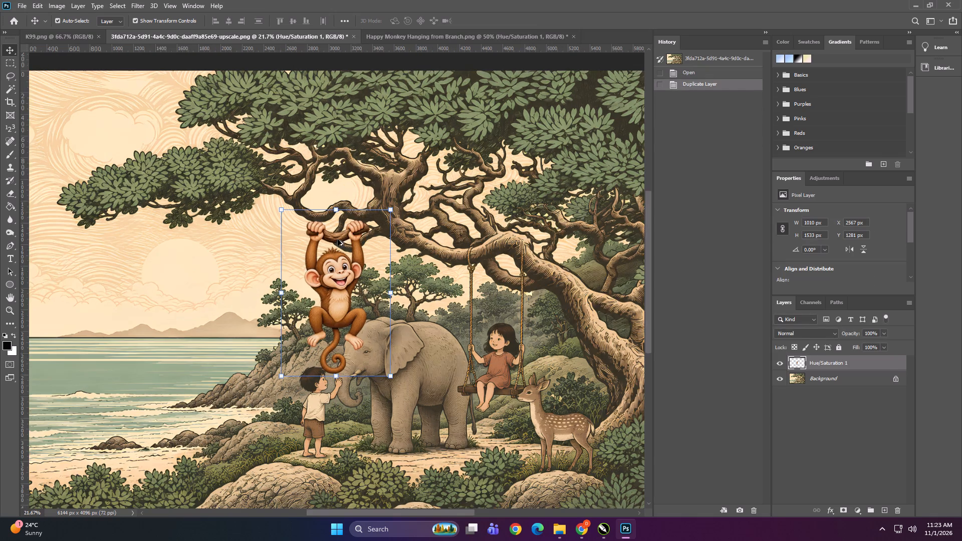
{"action": "scroll", "coordinate": [341, 236], "scroll_direction": "up", "scroll_amount": 12, "text": "alt"}
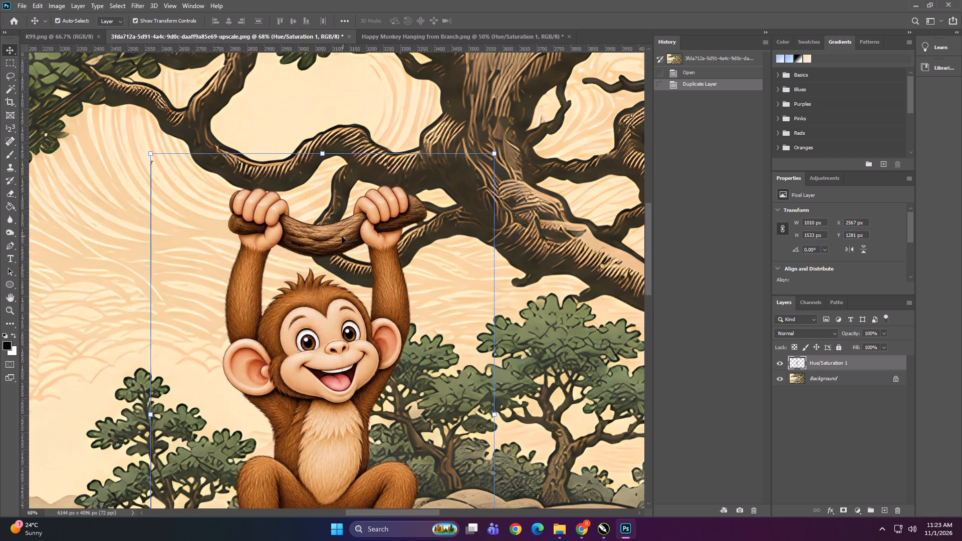
{"action": "left_click_drag", "start_coordinate": [342, 236], "coordinate": [286, 170]}
{"action": "scroll", "coordinate": [307, 234], "scroll_direction": "down", "scroll_amount": 13, "text": "alt"}
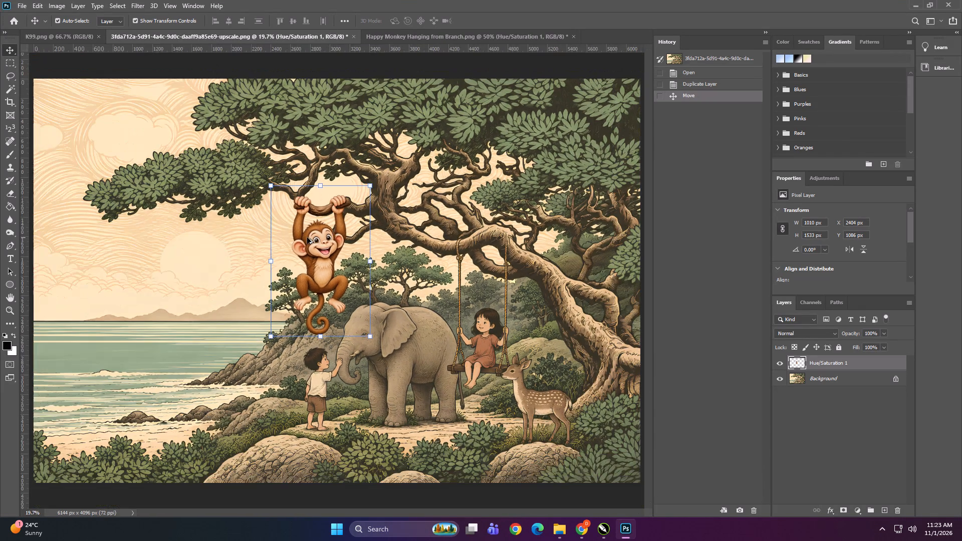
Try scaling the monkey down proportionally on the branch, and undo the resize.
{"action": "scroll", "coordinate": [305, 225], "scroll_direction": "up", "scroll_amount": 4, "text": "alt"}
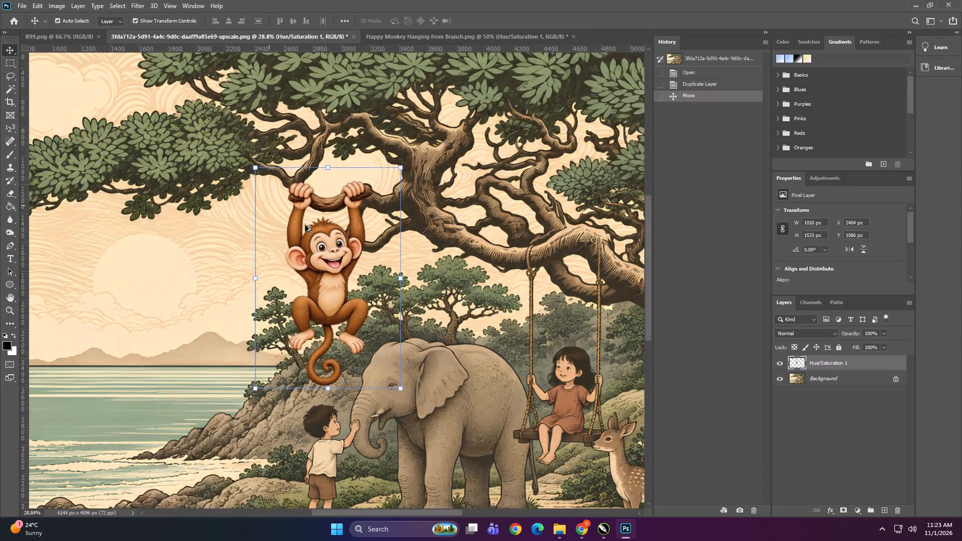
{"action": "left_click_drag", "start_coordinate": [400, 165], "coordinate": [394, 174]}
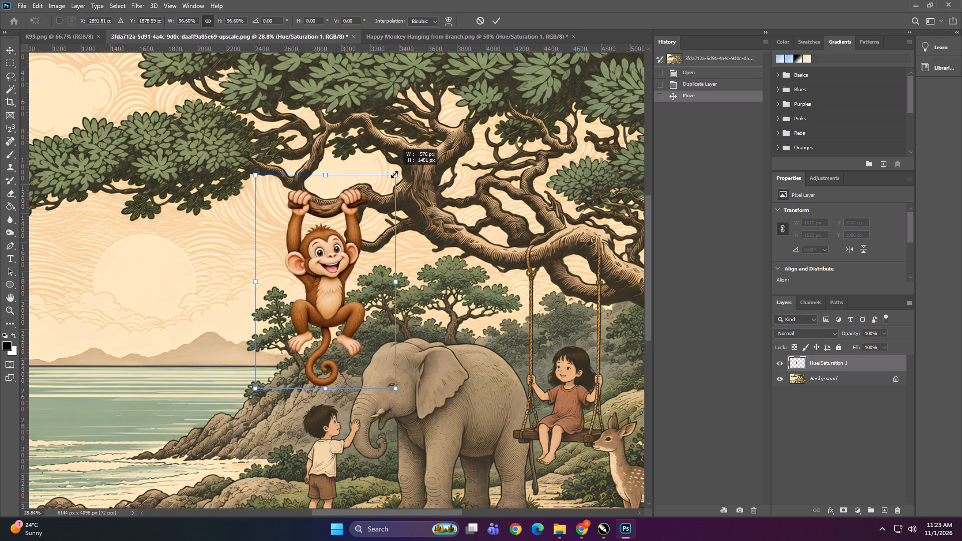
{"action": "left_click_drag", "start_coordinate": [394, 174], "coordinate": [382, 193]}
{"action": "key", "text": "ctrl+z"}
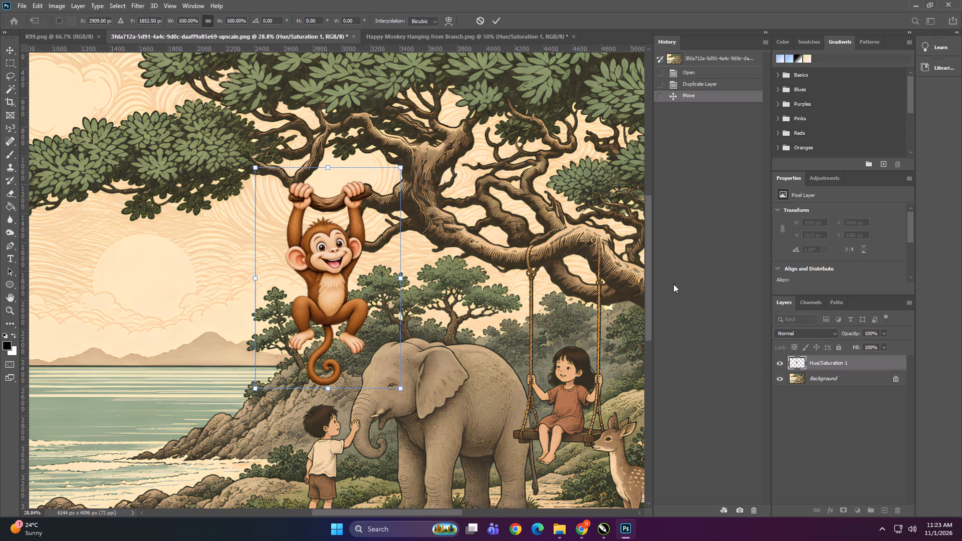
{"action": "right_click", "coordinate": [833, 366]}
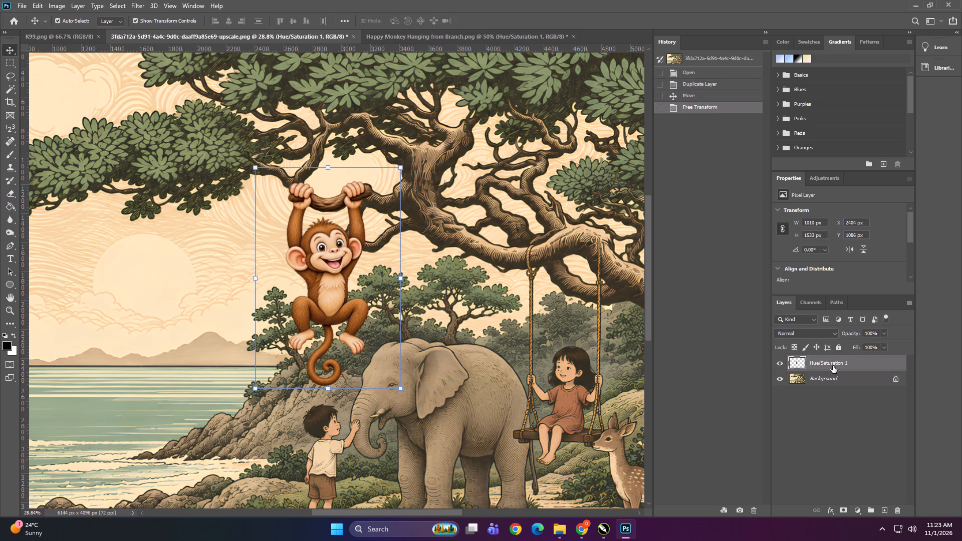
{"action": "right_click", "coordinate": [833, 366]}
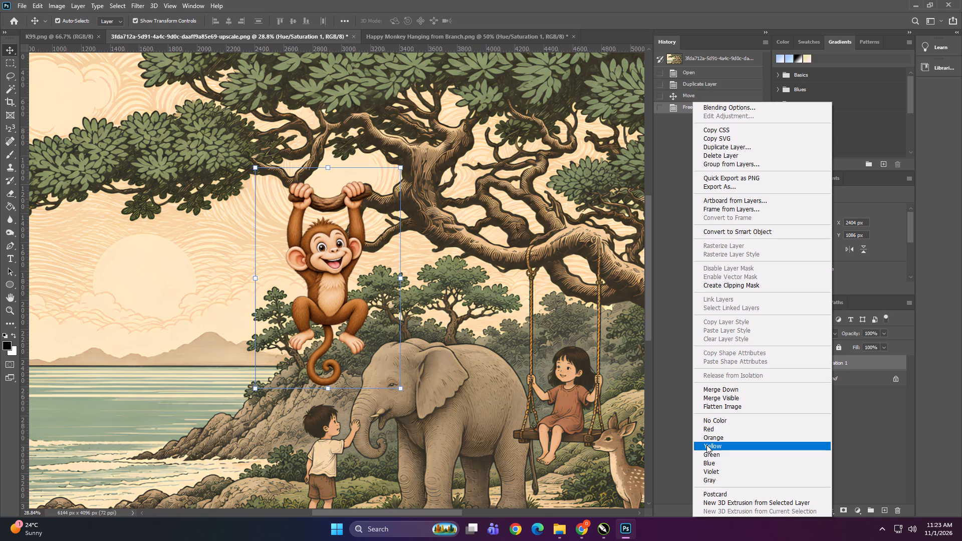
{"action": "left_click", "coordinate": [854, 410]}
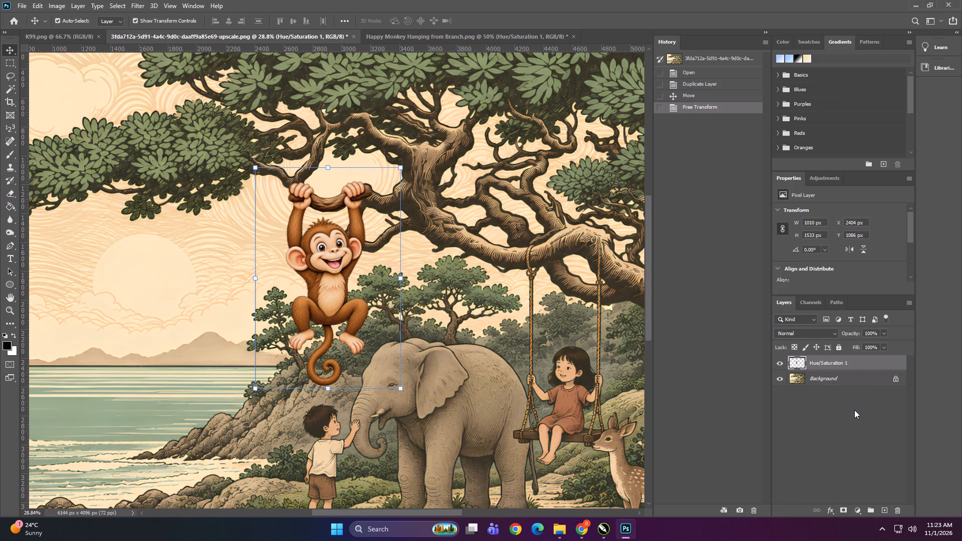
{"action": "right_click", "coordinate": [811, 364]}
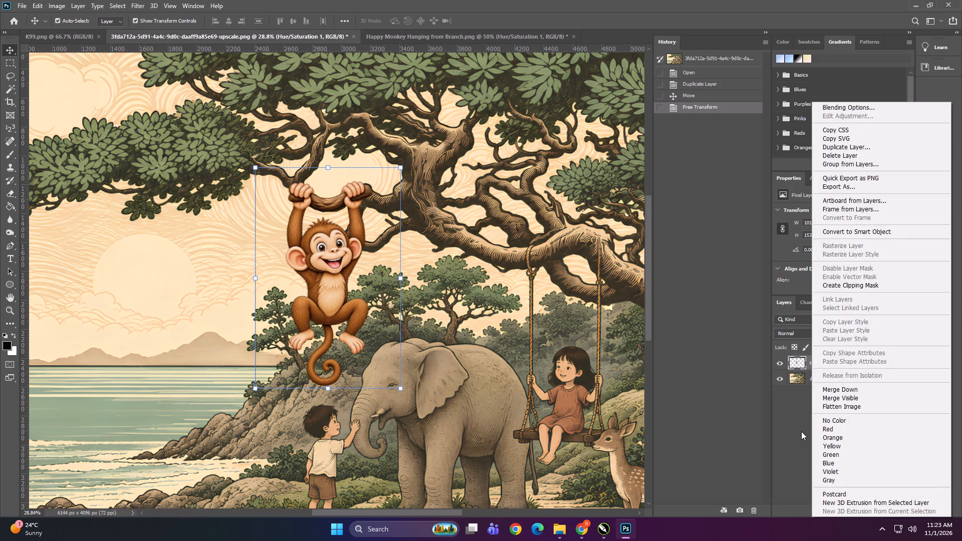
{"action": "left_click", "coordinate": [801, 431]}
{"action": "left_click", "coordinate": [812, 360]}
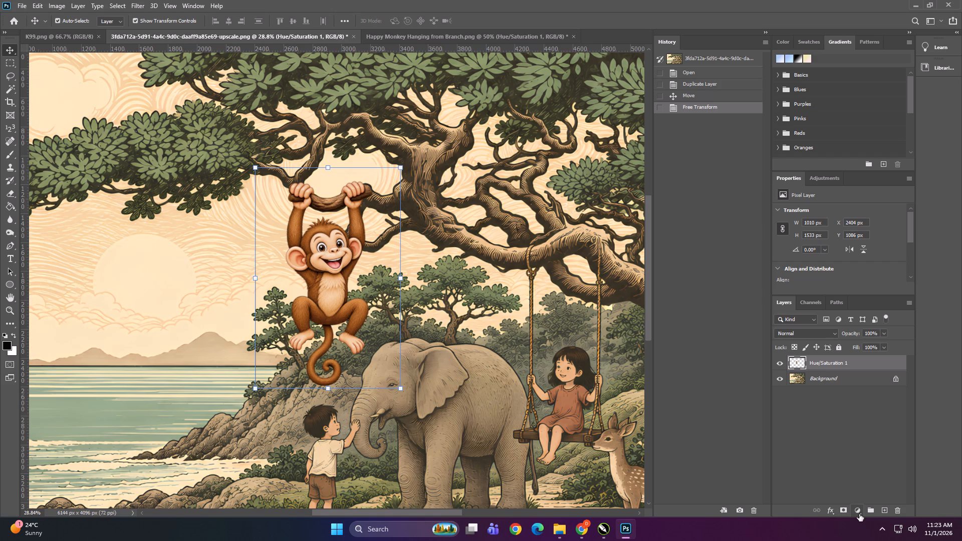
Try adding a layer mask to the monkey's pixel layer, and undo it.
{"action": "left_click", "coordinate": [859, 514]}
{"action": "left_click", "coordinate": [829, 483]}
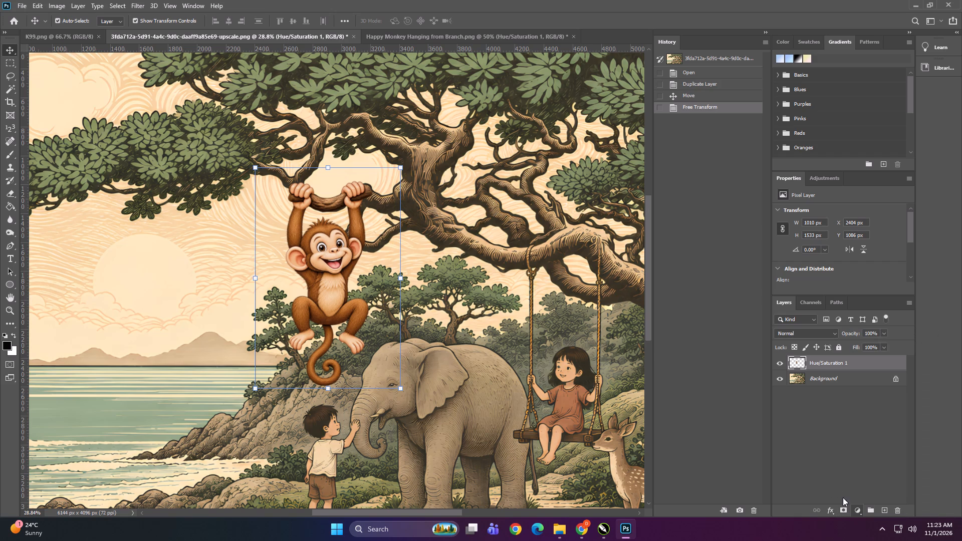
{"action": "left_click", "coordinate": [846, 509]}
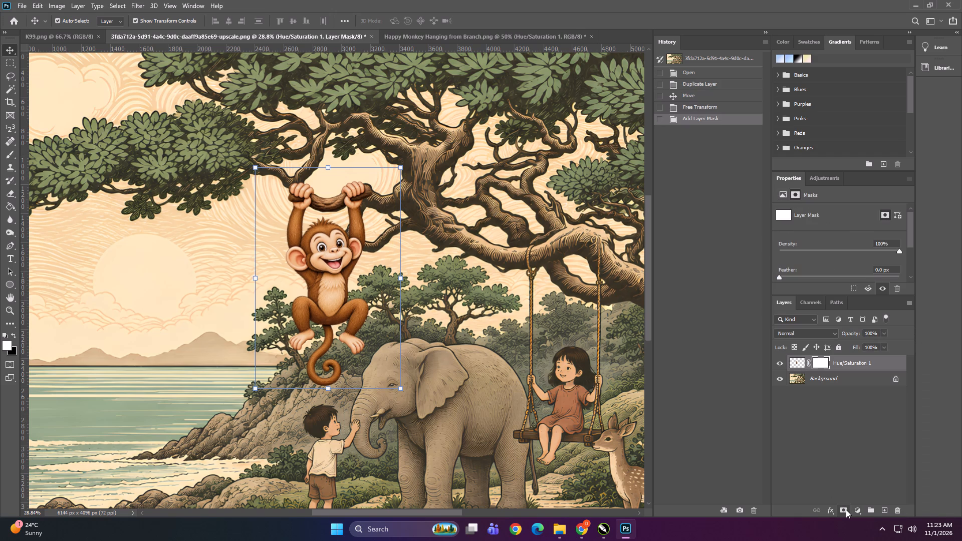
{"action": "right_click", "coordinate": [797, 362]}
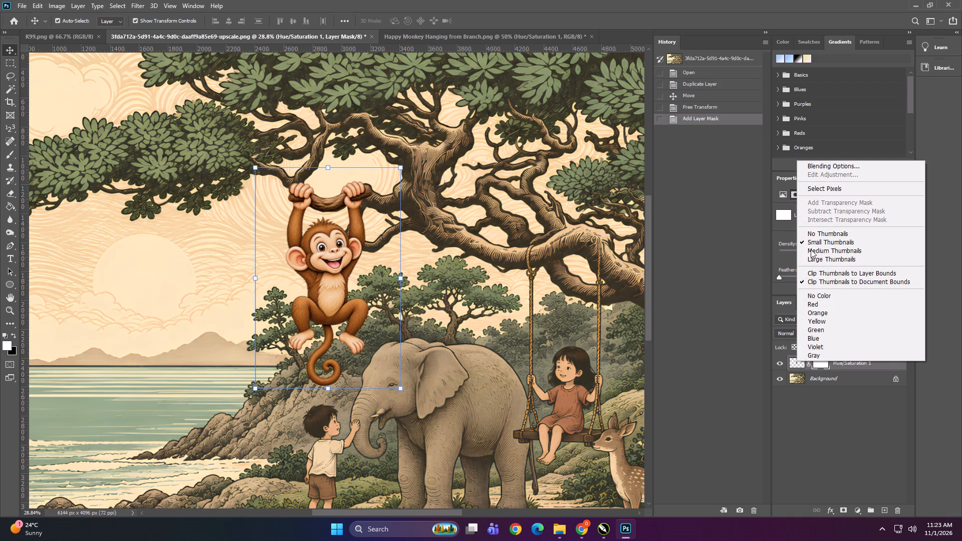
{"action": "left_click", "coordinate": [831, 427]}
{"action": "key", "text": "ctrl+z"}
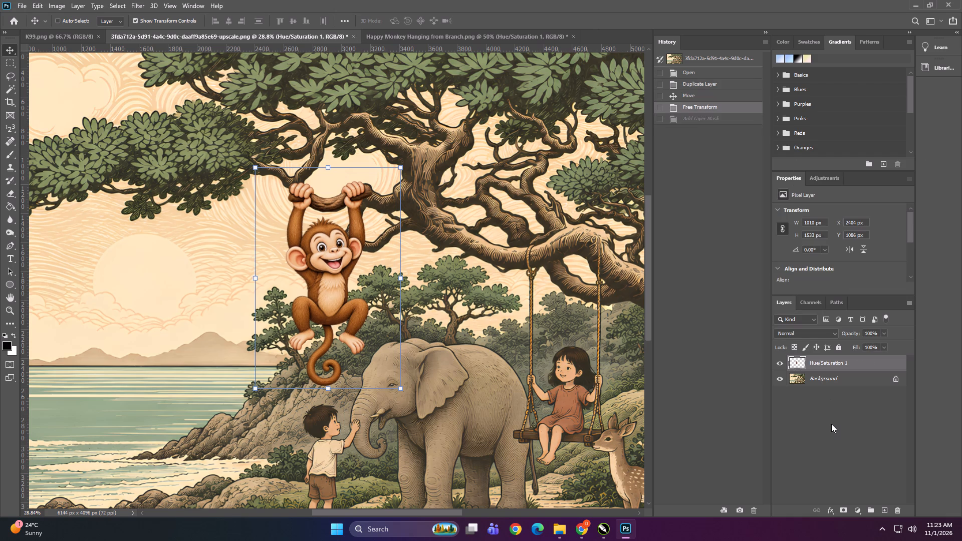
Convert the monkey layer to a smart object.
{"action": "right_click", "coordinate": [798, 368]}
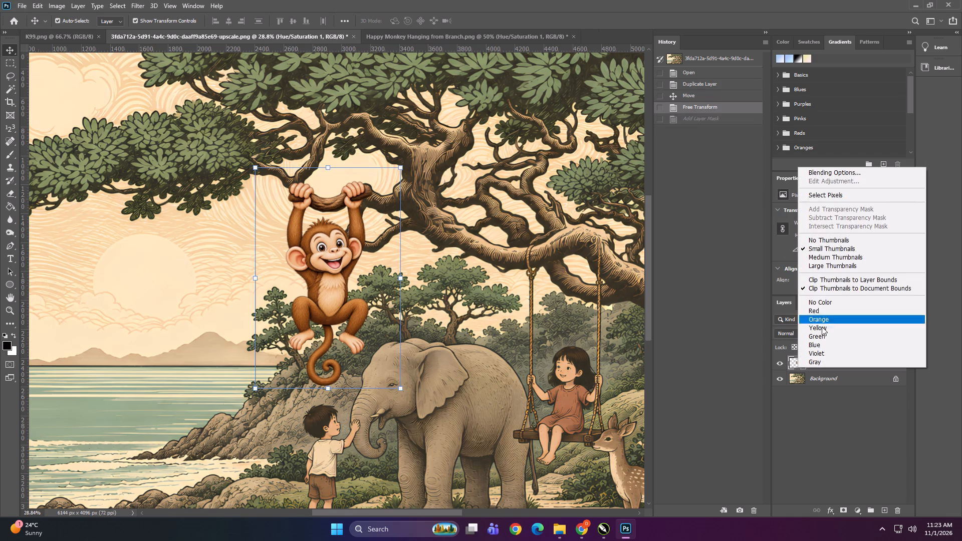
{"action": "left_click_drag", "start_coordinate": [818, 412], "coordinate": [816, 407]}
{"action": "left_click", "coordinate": [821, 357]}
{"action": "left_click", "coordinate": [821, 358]}
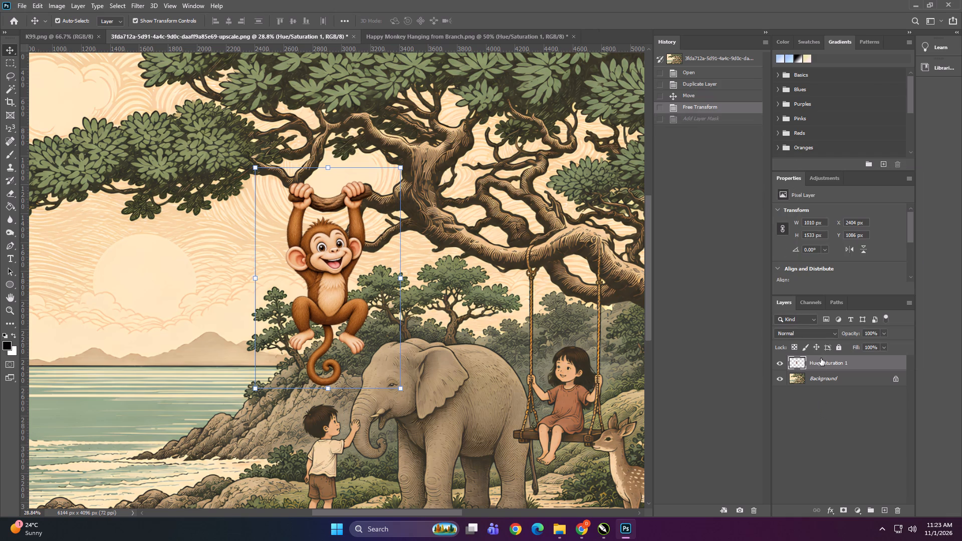
{"action": "right_click", "coordinate": [821, 358]}
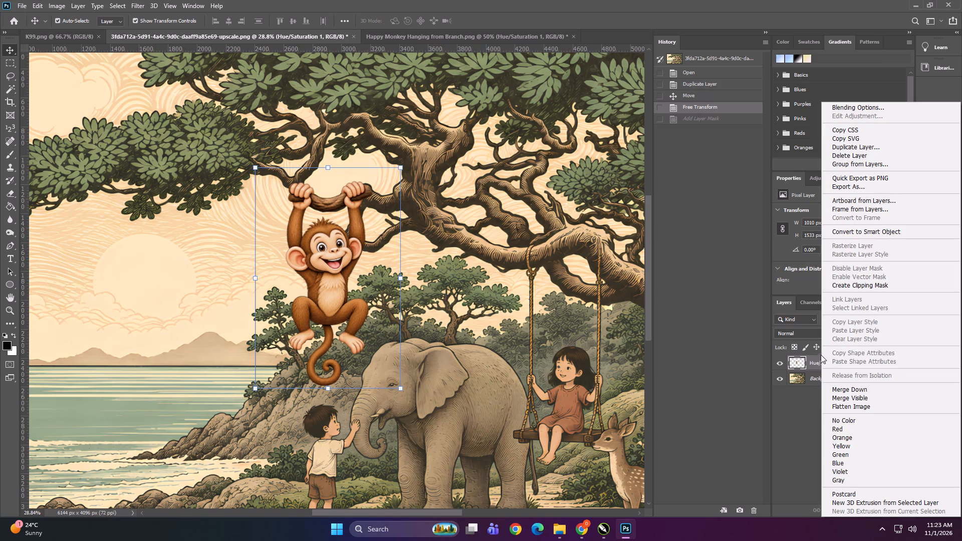
{"action": "left_click", "coordinate": [851, 232]}
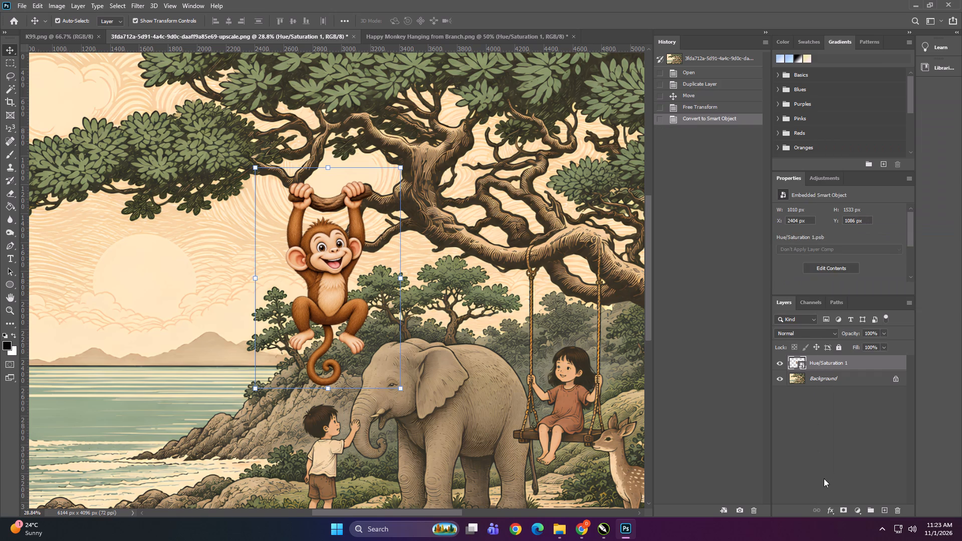
Add a layer mask to the monkey smart object.
{"action": "left_click", "coordinate": [843, 506]}
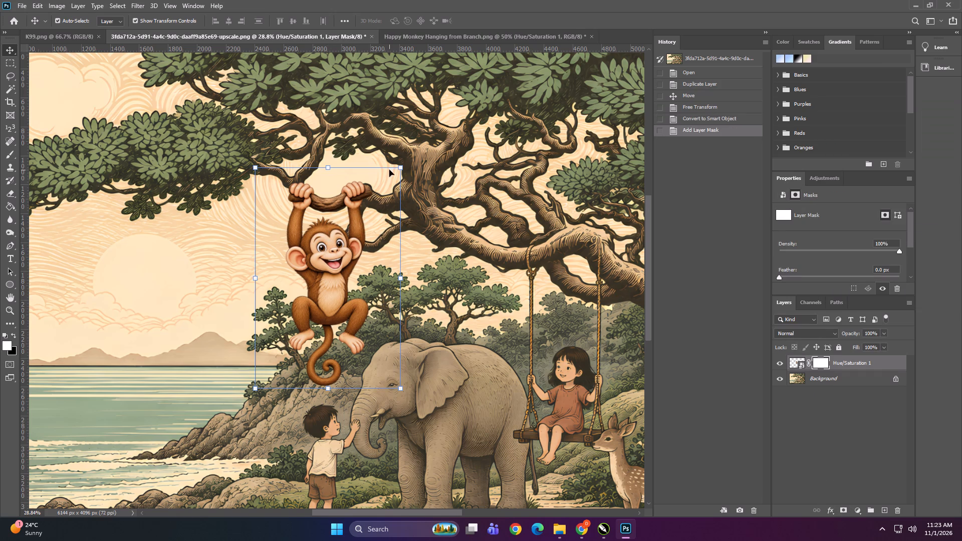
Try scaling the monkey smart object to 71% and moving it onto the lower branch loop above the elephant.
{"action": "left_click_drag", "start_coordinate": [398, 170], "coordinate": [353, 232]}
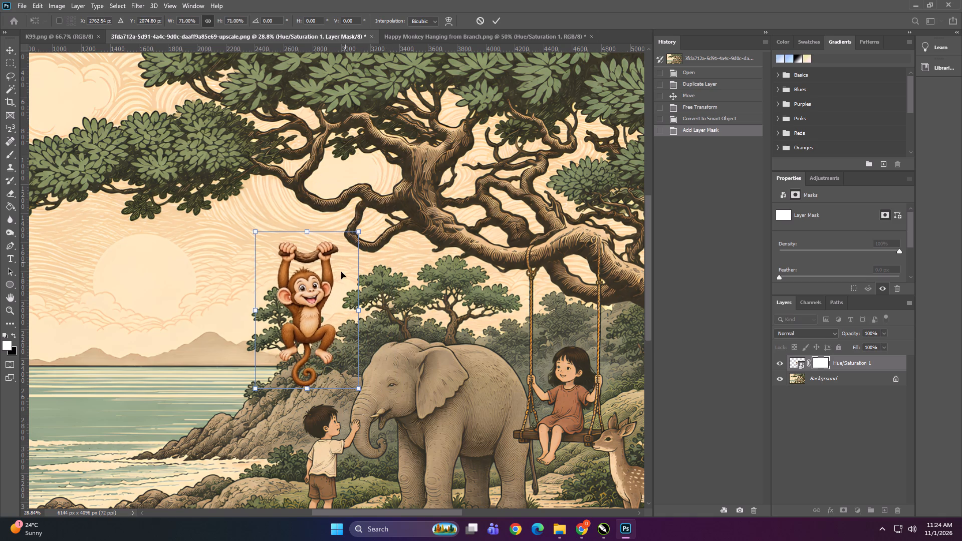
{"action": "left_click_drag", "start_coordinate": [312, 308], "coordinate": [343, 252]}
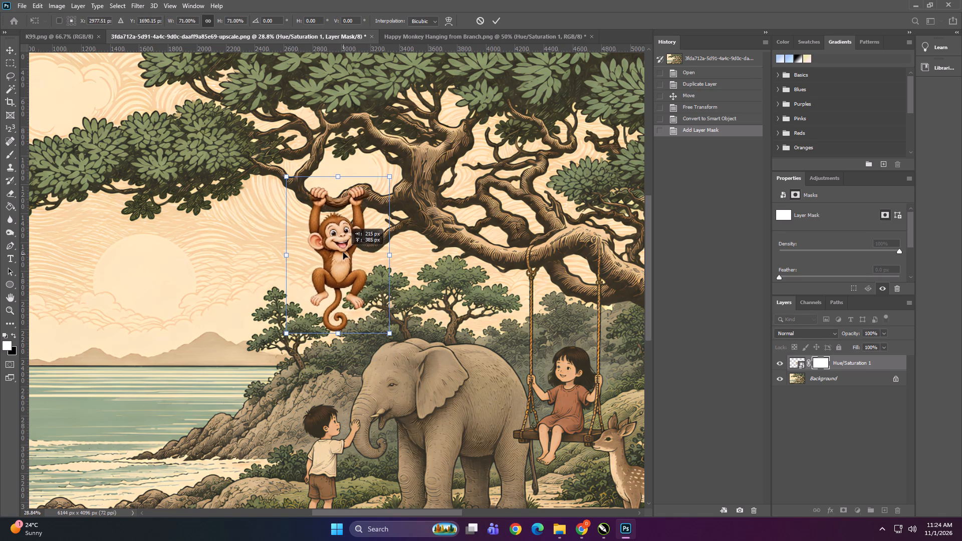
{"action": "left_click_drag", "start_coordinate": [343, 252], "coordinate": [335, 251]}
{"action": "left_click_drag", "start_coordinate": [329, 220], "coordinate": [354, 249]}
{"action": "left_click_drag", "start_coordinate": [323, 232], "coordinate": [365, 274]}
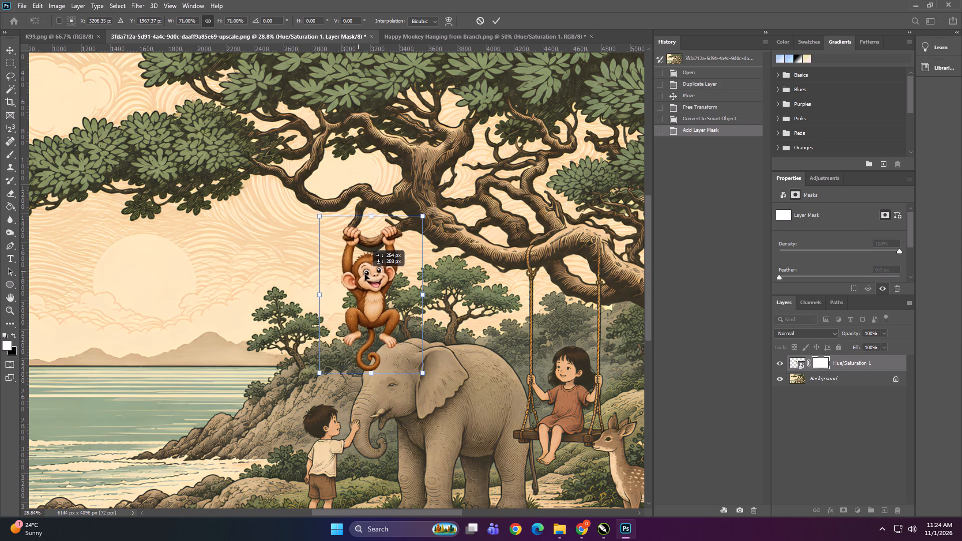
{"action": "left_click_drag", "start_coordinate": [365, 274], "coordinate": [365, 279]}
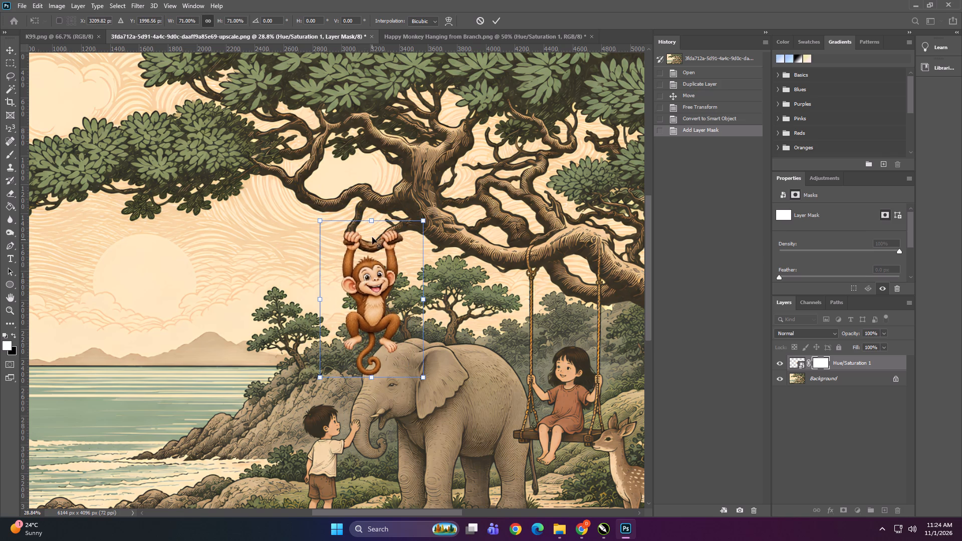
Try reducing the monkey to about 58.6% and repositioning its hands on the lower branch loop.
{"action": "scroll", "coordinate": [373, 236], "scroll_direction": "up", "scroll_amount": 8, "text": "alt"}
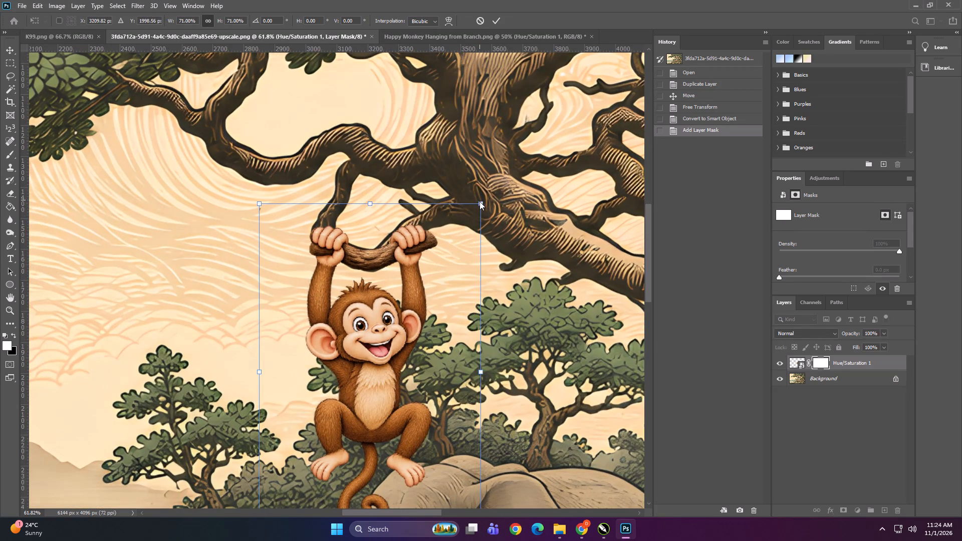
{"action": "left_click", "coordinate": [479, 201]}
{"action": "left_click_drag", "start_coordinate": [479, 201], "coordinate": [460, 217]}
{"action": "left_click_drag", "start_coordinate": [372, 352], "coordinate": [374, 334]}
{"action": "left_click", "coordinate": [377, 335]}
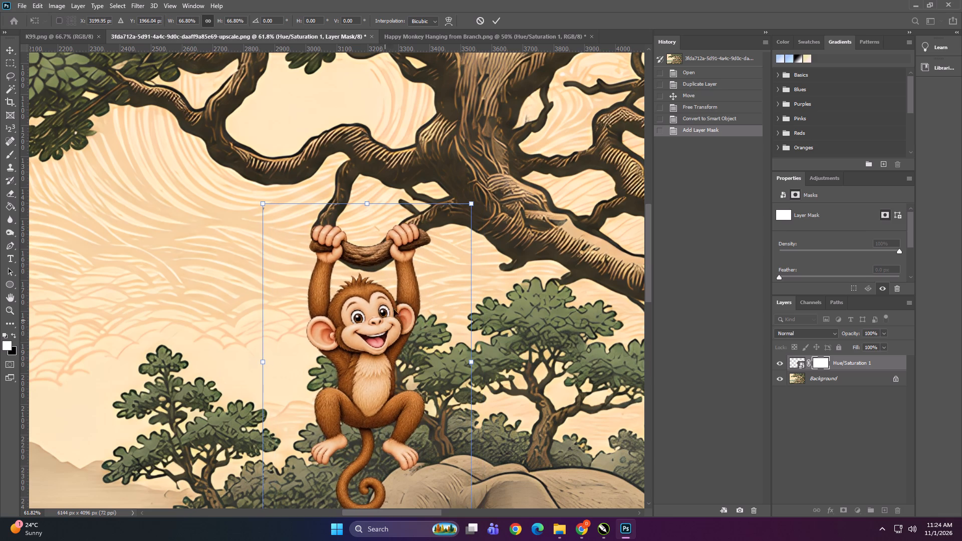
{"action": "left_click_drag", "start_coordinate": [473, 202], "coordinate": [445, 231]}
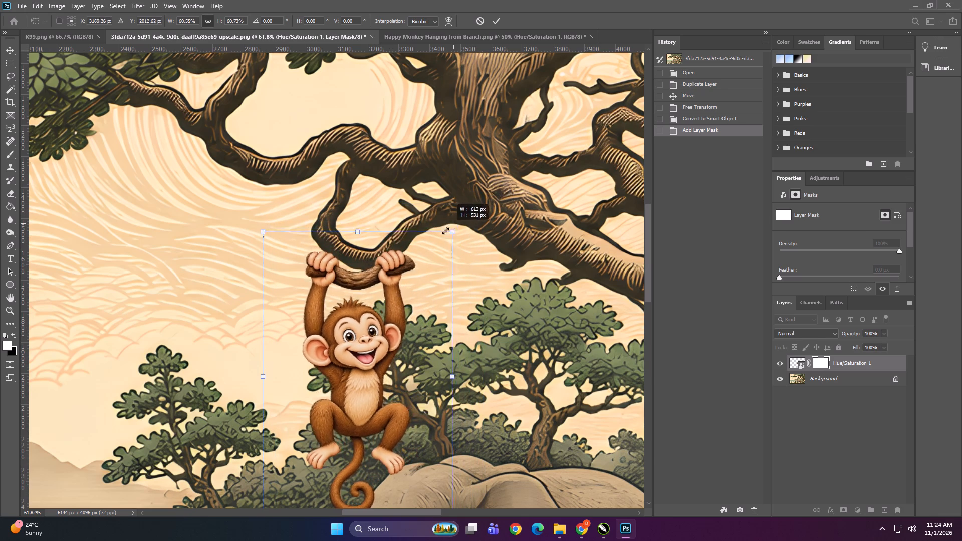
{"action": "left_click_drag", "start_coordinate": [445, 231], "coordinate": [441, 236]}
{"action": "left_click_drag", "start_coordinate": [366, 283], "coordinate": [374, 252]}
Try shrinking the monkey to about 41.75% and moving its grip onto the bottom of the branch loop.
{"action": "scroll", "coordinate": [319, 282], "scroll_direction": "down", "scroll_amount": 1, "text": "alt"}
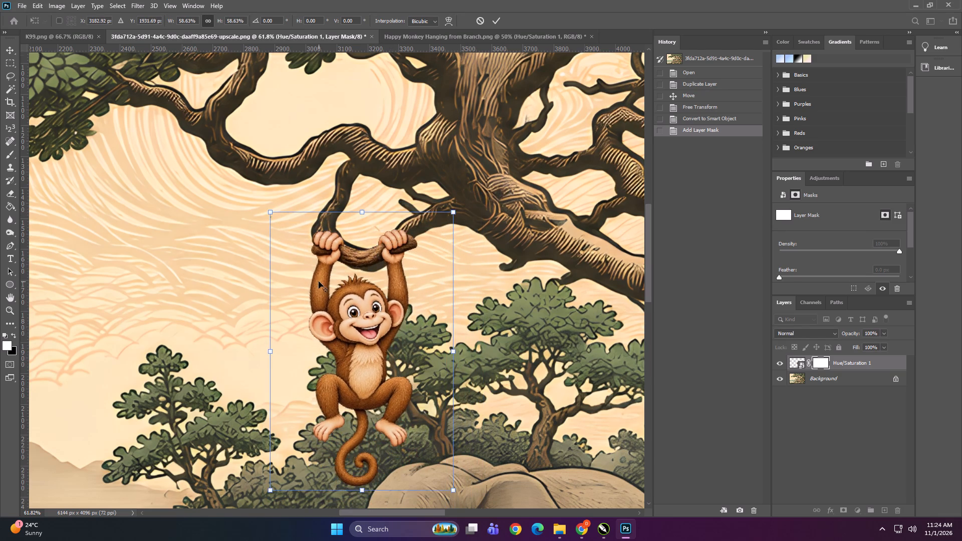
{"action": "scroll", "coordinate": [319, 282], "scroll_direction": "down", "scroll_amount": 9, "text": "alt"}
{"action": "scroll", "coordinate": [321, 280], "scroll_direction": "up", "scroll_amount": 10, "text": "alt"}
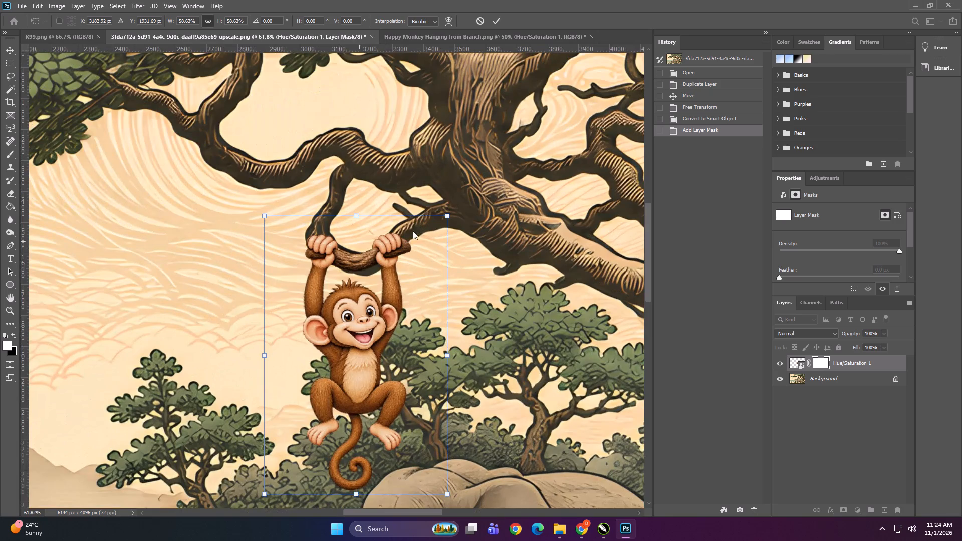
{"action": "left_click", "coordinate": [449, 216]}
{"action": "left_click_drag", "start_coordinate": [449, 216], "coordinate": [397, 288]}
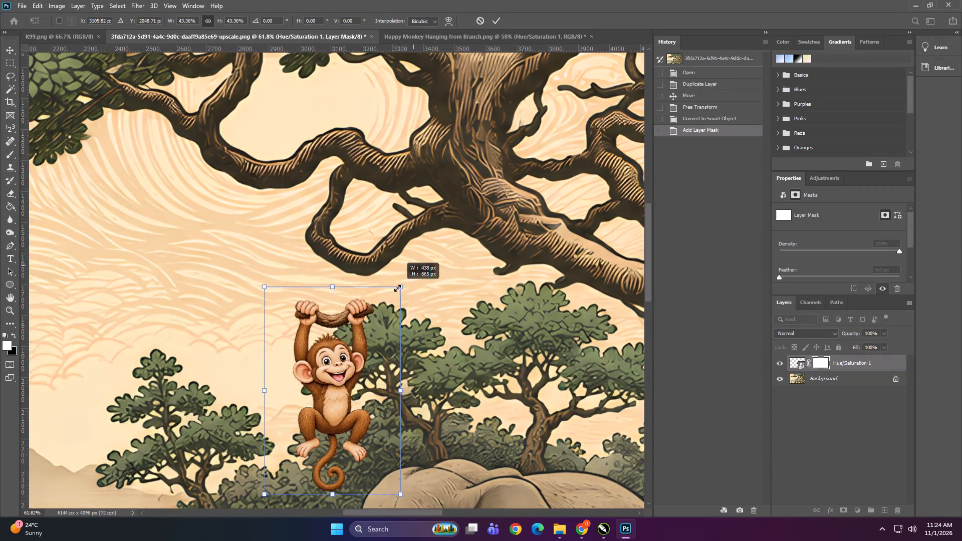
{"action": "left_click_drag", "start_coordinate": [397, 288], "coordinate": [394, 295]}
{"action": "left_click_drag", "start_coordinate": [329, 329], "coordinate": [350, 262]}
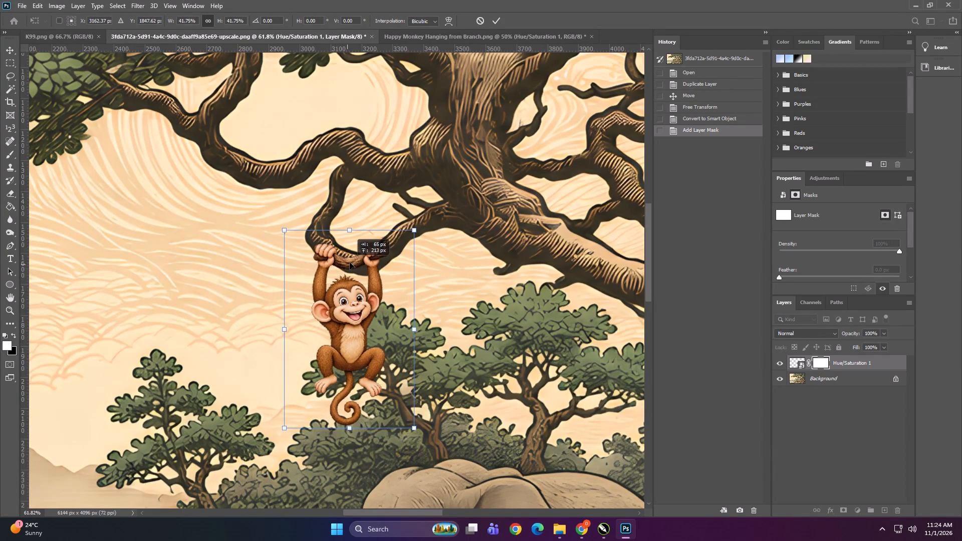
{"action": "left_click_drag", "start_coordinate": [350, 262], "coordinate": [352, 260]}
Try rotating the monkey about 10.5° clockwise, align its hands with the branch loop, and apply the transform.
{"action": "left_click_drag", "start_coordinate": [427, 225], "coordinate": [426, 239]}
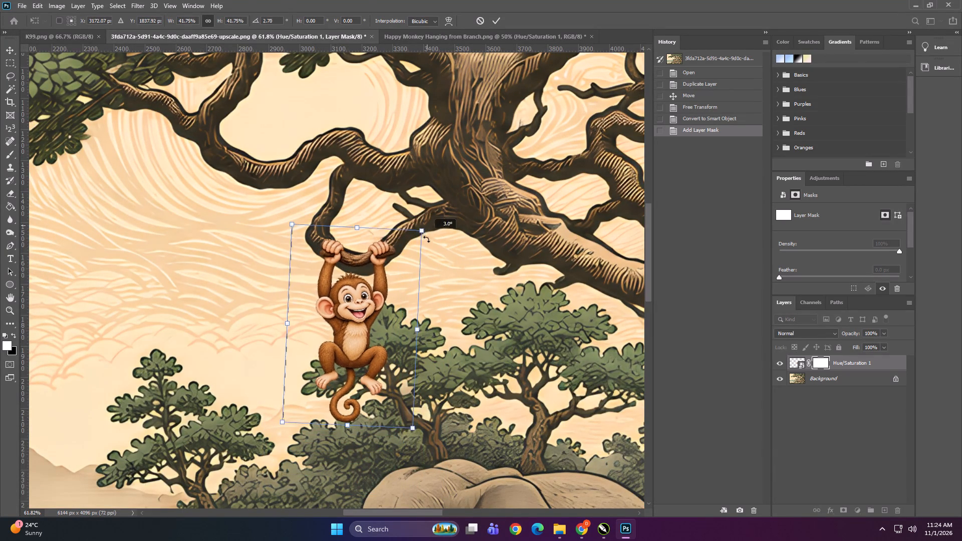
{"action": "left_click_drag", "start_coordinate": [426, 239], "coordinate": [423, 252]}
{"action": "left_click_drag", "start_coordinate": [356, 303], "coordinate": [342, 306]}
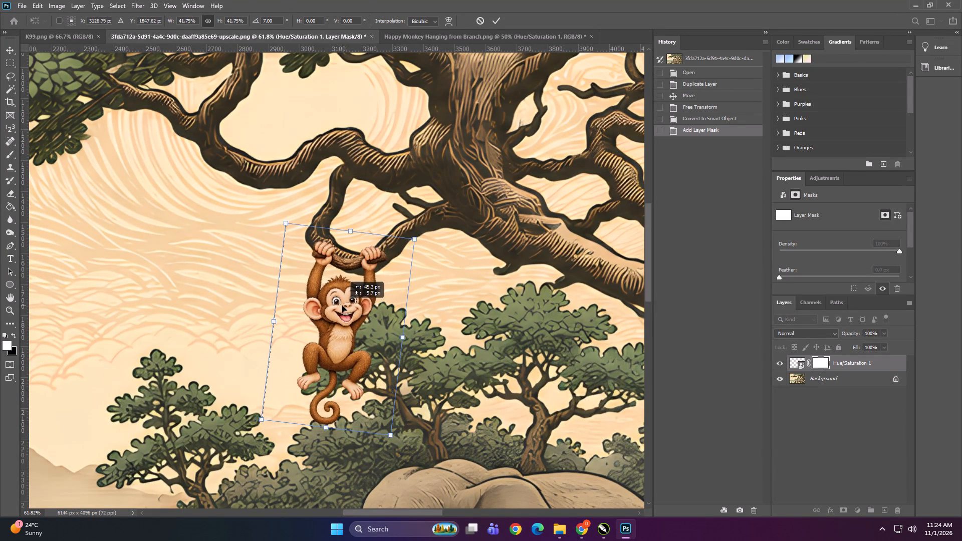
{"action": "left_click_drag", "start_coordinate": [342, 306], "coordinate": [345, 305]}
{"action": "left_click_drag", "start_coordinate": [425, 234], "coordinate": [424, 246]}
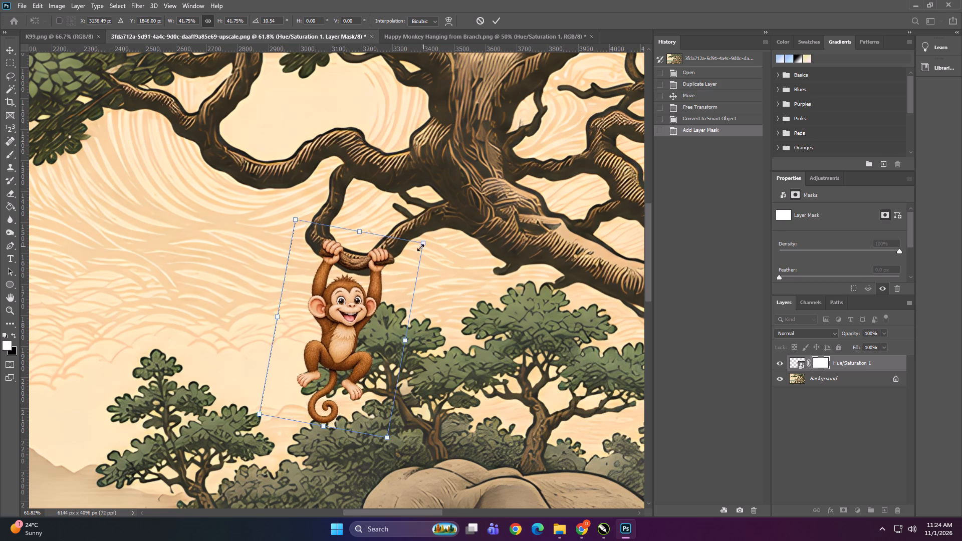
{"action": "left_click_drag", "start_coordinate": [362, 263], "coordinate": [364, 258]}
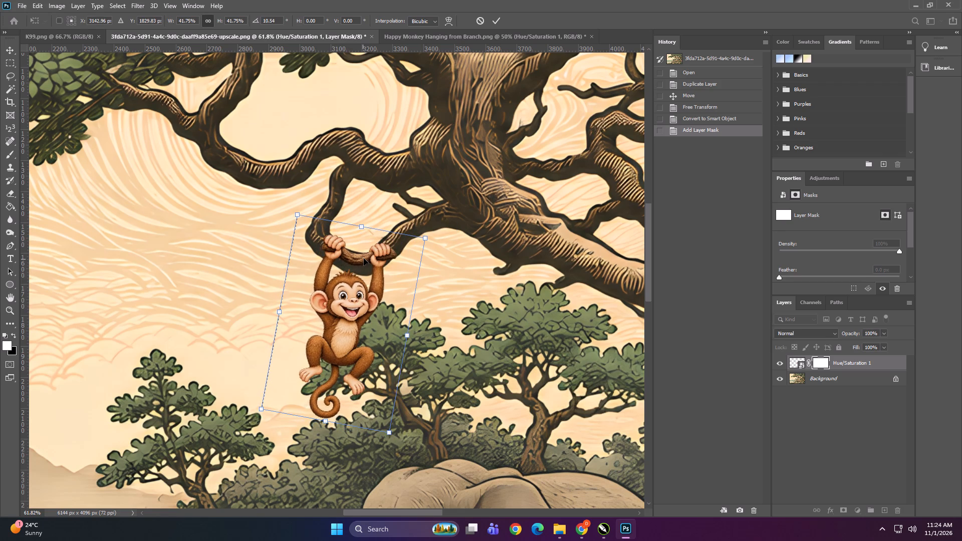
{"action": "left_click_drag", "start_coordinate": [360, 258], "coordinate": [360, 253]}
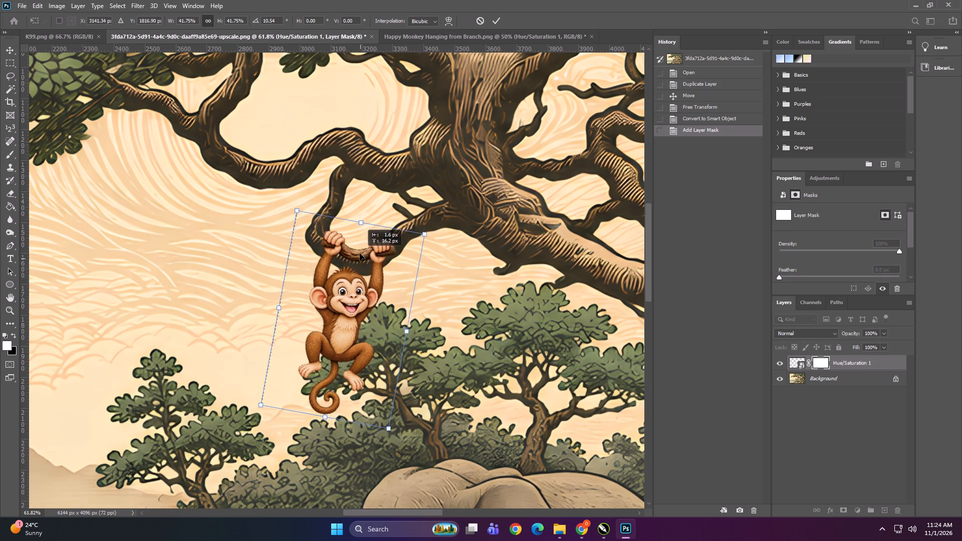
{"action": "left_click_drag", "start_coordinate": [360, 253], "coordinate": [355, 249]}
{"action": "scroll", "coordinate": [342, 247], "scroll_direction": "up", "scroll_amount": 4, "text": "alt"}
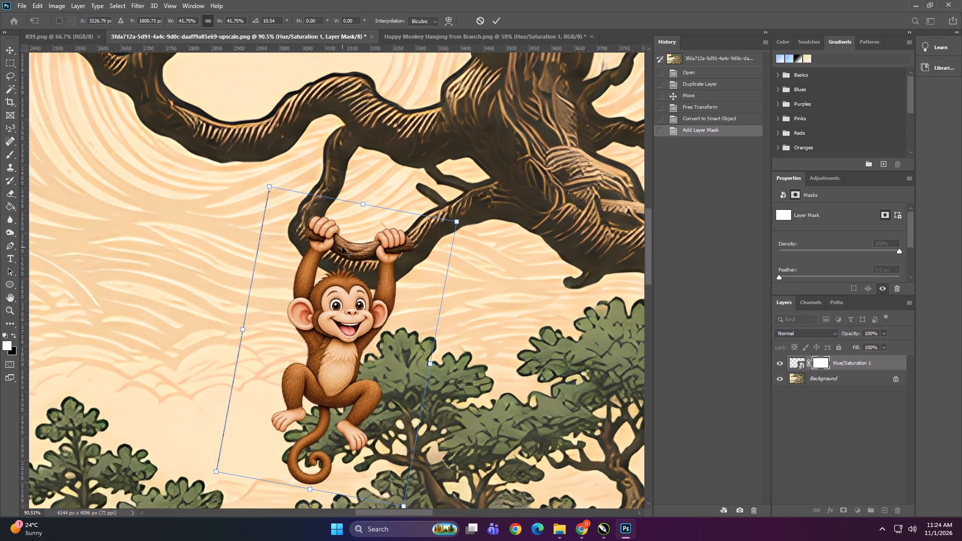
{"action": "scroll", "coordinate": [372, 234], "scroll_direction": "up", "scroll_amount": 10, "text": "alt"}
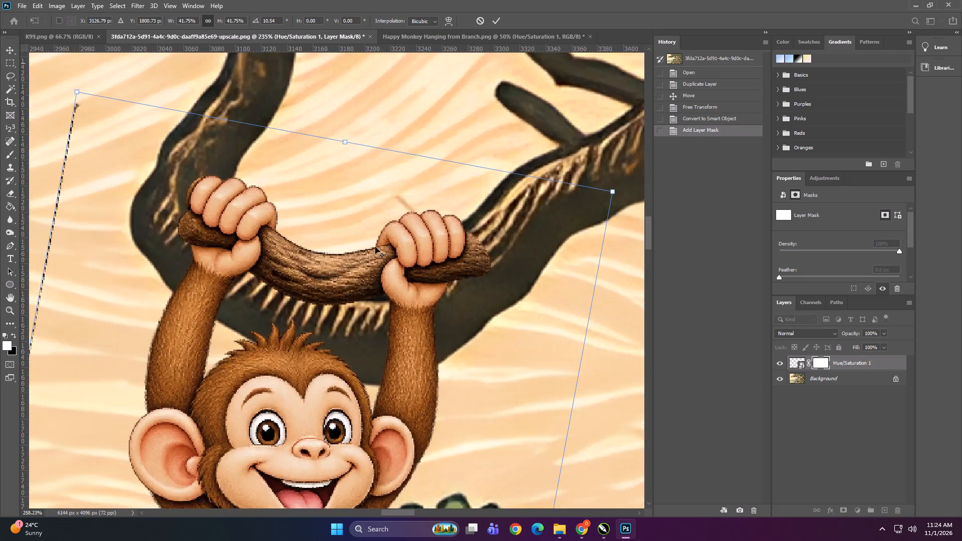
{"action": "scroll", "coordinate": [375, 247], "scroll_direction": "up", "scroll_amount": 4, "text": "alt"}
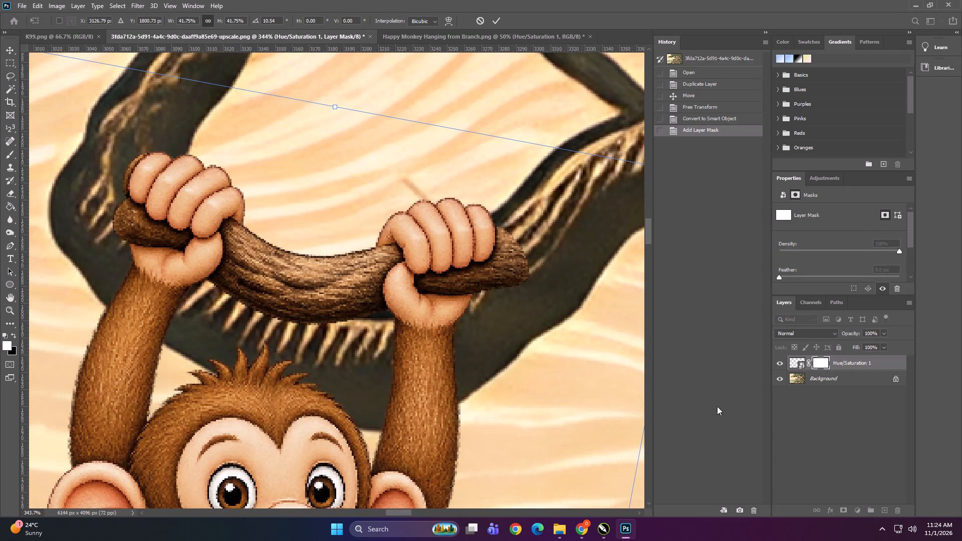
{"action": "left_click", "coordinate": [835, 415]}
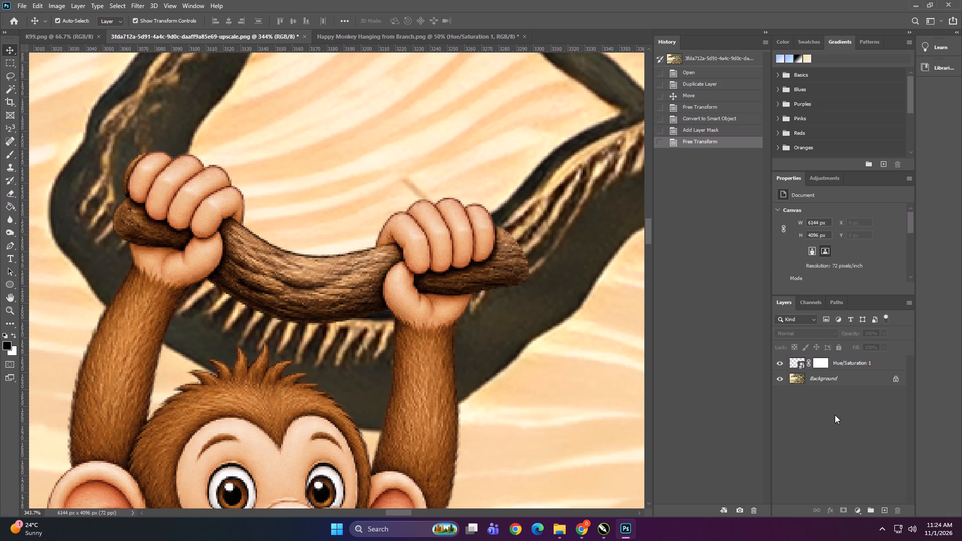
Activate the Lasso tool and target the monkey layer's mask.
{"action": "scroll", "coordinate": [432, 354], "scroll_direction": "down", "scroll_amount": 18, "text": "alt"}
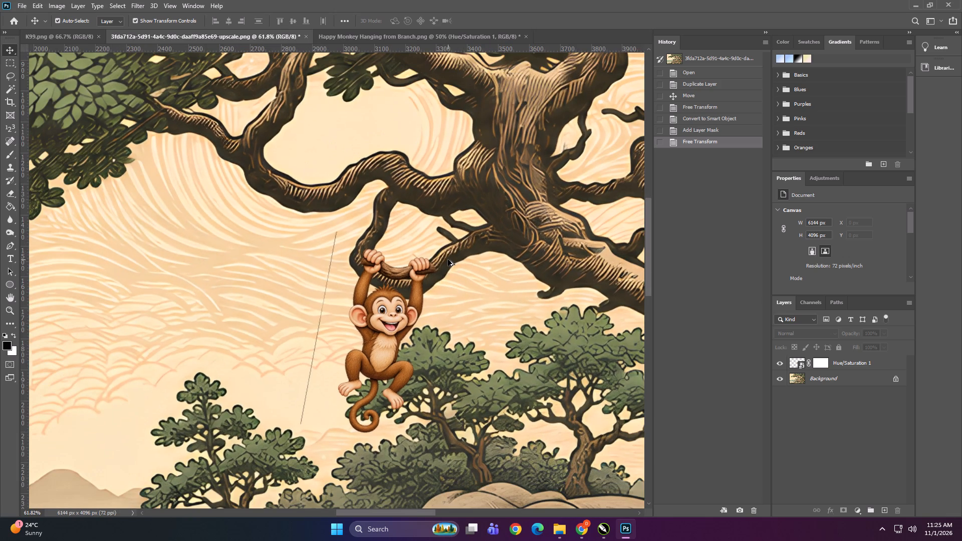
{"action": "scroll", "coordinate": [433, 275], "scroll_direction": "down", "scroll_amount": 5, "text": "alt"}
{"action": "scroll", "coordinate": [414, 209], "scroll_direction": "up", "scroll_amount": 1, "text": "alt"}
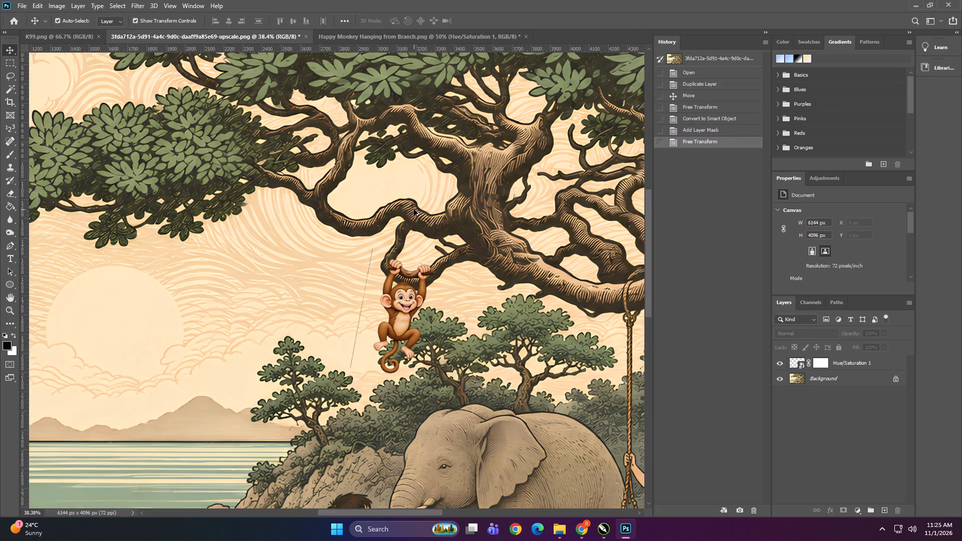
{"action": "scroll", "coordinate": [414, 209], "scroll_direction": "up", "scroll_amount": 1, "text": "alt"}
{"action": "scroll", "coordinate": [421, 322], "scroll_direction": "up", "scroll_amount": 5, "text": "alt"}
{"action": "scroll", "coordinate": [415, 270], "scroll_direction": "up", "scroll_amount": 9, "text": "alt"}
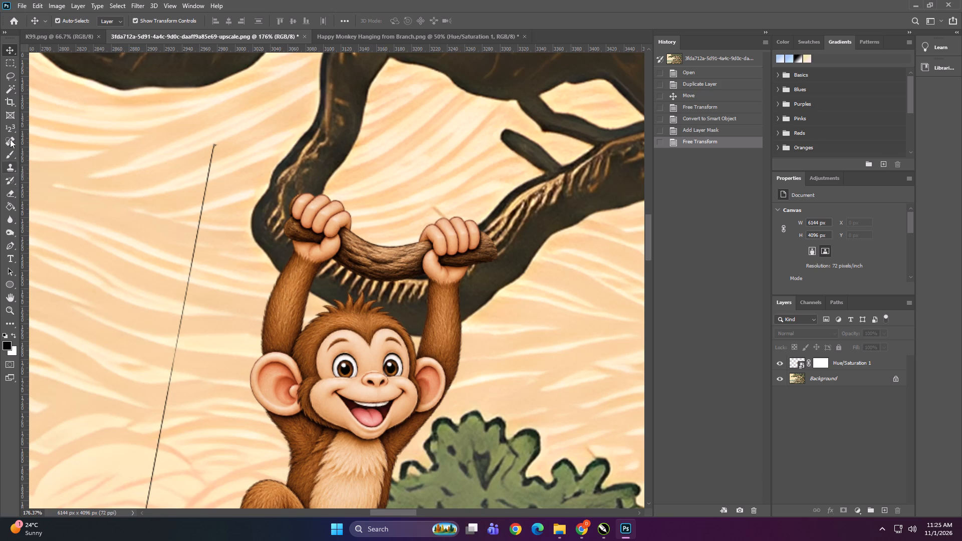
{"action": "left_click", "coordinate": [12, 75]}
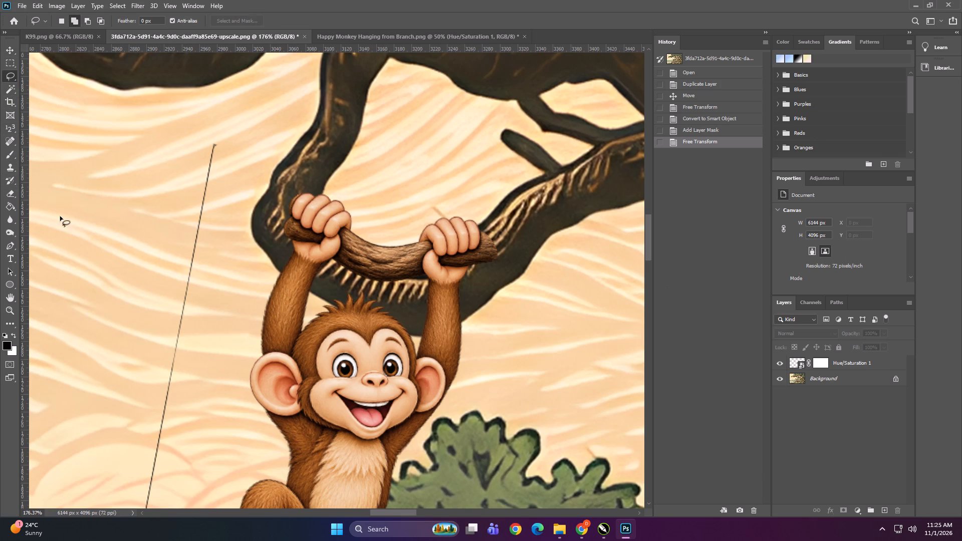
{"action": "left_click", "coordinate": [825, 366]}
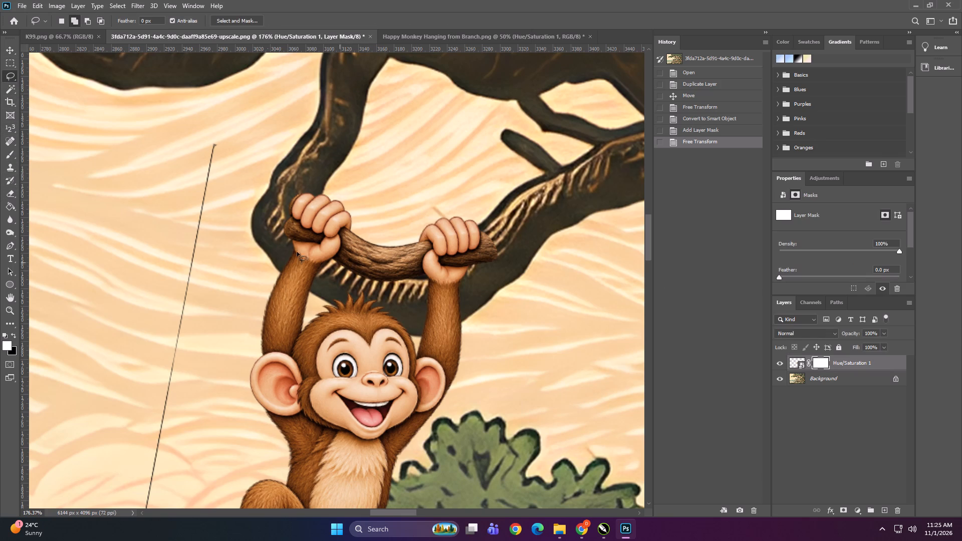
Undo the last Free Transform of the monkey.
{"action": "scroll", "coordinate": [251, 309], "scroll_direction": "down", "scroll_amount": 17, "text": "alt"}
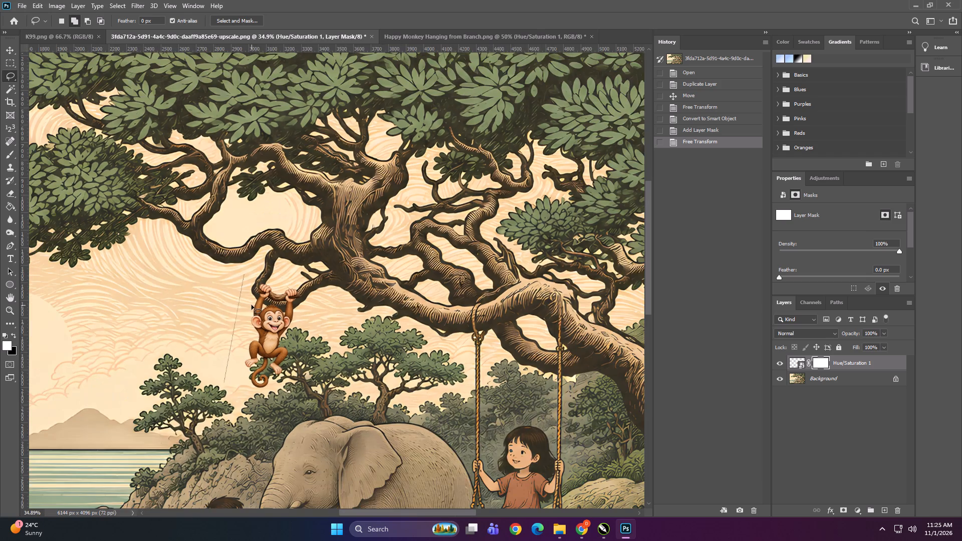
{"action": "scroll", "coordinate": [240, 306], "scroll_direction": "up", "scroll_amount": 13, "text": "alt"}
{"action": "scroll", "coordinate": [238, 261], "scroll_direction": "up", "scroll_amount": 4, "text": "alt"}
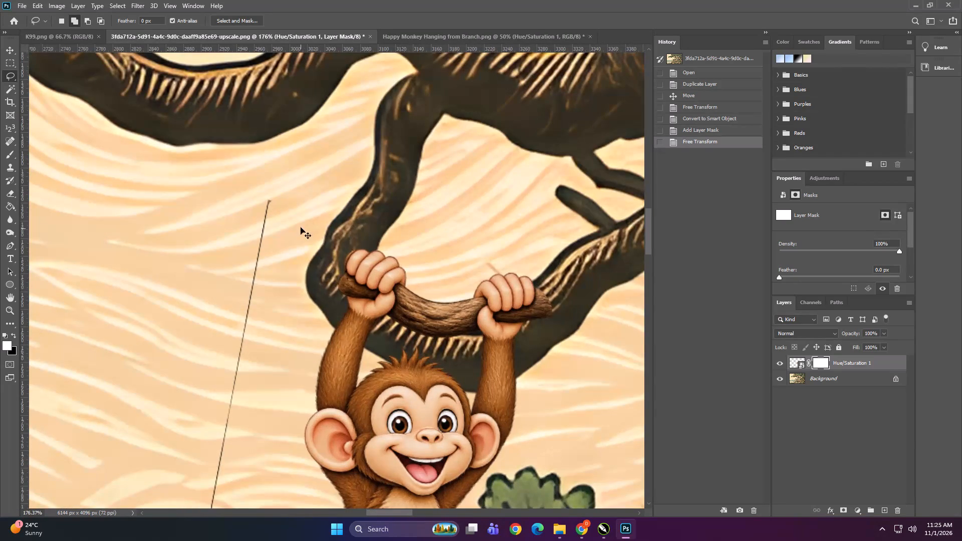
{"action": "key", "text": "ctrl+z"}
Erase the lower part of the stray vertical line beside the monkey on its layer mask, from the rocks up past the small tree.
{"action": "scroll", "coordinate": [362, 269], "scroll_direction": "down", "scroll_amount": 10, "text": "alt"}
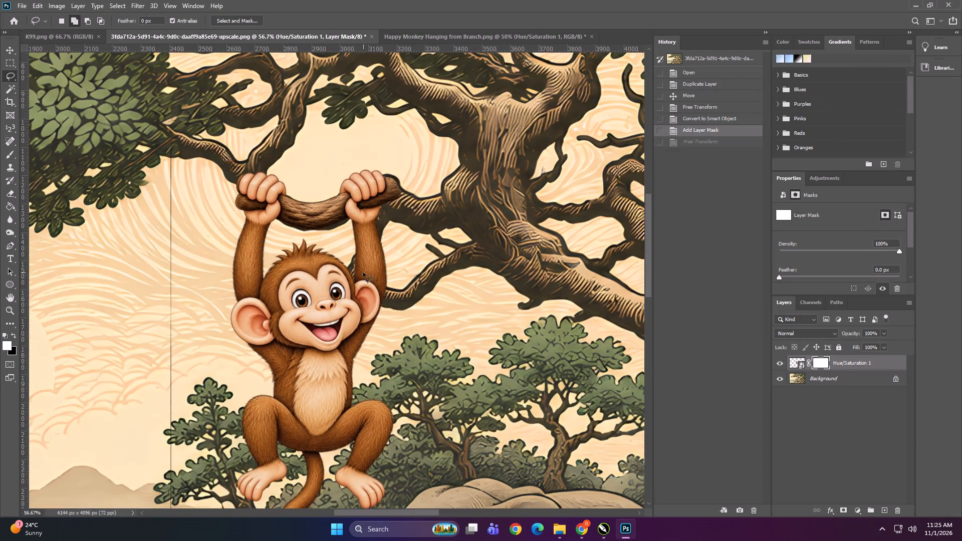
{"action": "scroll", "coordinate": [363, 273], "scroll_direction": "down", "scroll_amount": 12, "text": "alt"}
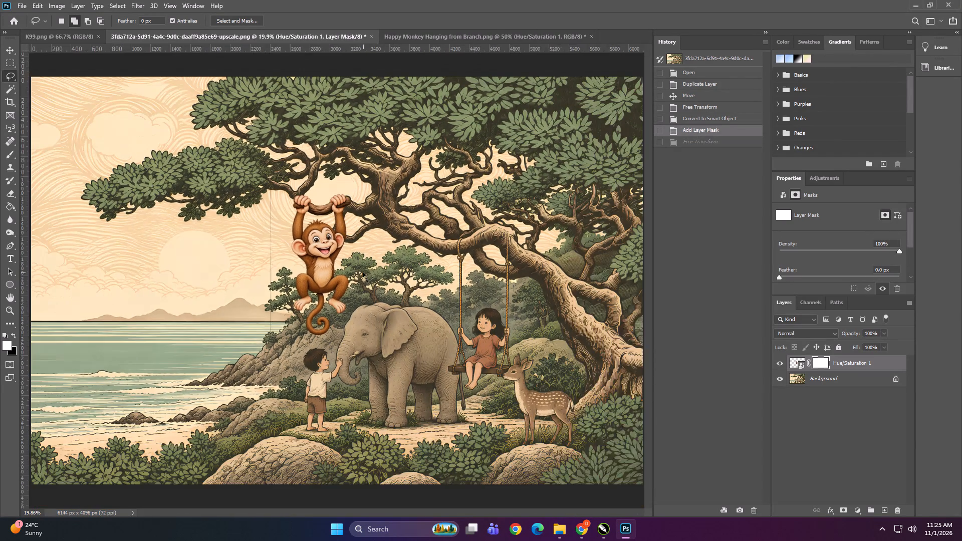
{"action": "scroll", "coordinate": [363, 273], "scroll_direction": "down", "scroll_amount": 2, "text": "alt"}
{"action": "scroll", "coordinate": [298, 307], "scroll_direction": "up", "scroll_amount": 6, "text": "alt"}
{"action": "scroll", "coordinate": [244, 306], "scroll_direction": "up", "scroll_amount": 6, "text": "alt"}
{"action": "scroll", "coordinate": [268, 382], "scroll_direction": "up", "scroll_amount": 2, "text": "alt"}
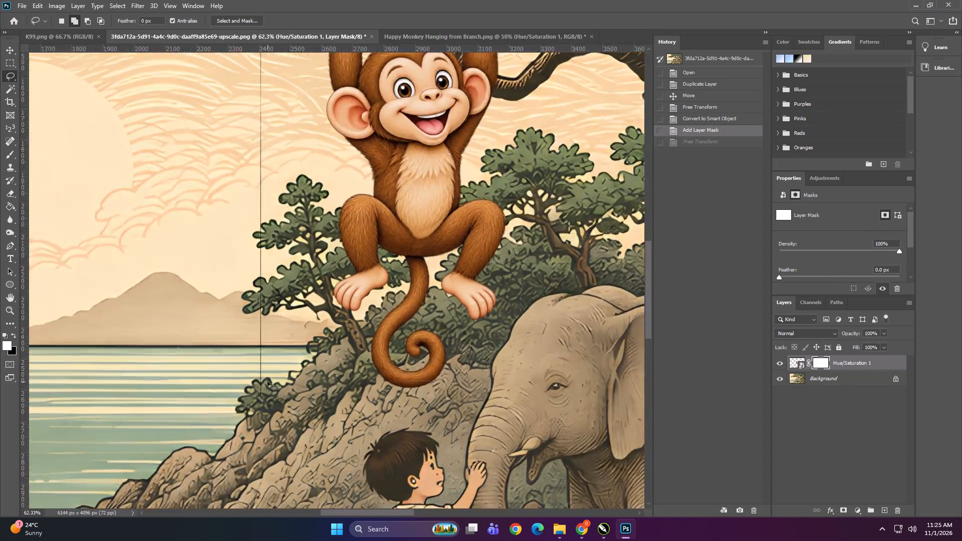
{"action": "scroll", "coordinate": [268, 382], "scroll_direction": "up", "scroll_amount": 10, "text": "alt"}
{"action": "scroll", "coordinate": [262, 386], "scroll_direction": "down", "scroll_amount": 5, "text": "alt"}
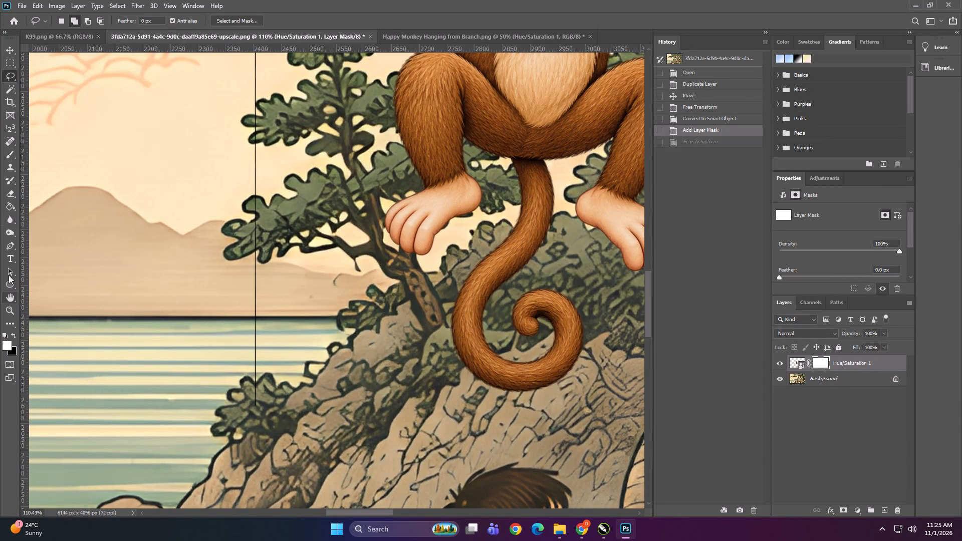
{"action": "left_click", "coordinate": [9, 191]}
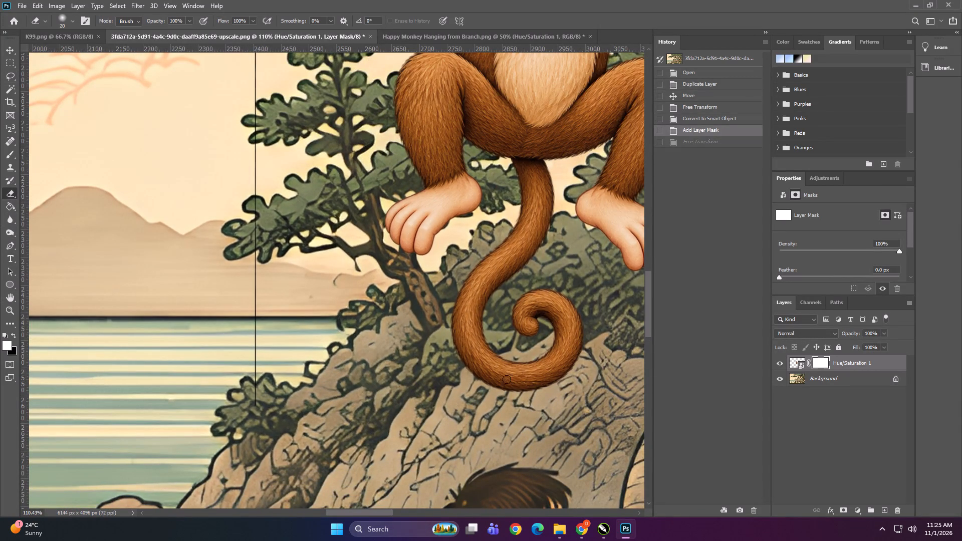
{"action": "left_click_drag", "start_coordinate": [254, 414], "coordinate": [254, 301]}
{"action": "left_click_drag", "start_coordinate": [254, 301], "coordinate": [266, 240]}
{"action": "left_click_drag", "start_coordinate": [266, 240], "coordinate": [257, 288]}
{"action": "left_click_drag", "start_coordinate": [255, 283], "coordinate": [252, 213]}
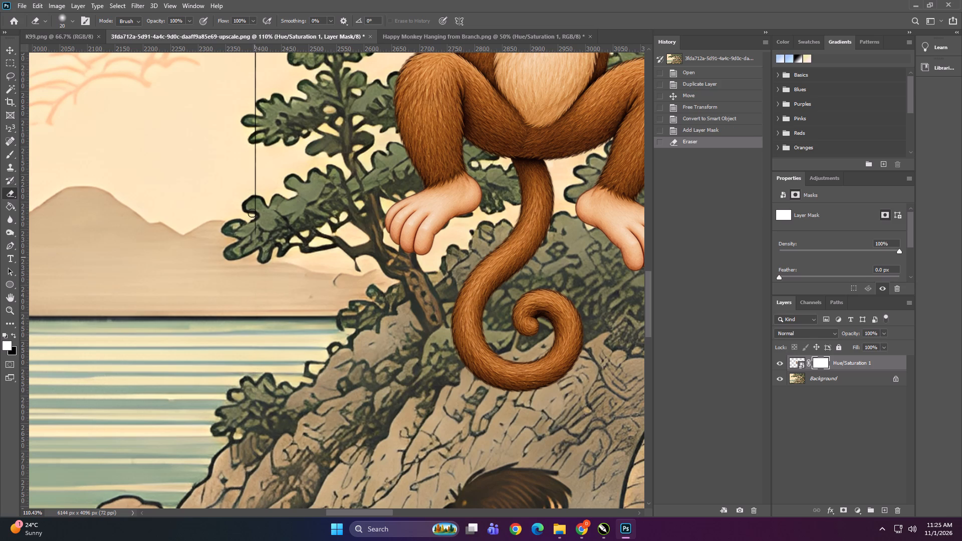
{"action": "left_click_drag", "start_coordinate": [252, 213], "coordinate": [265, 62]}
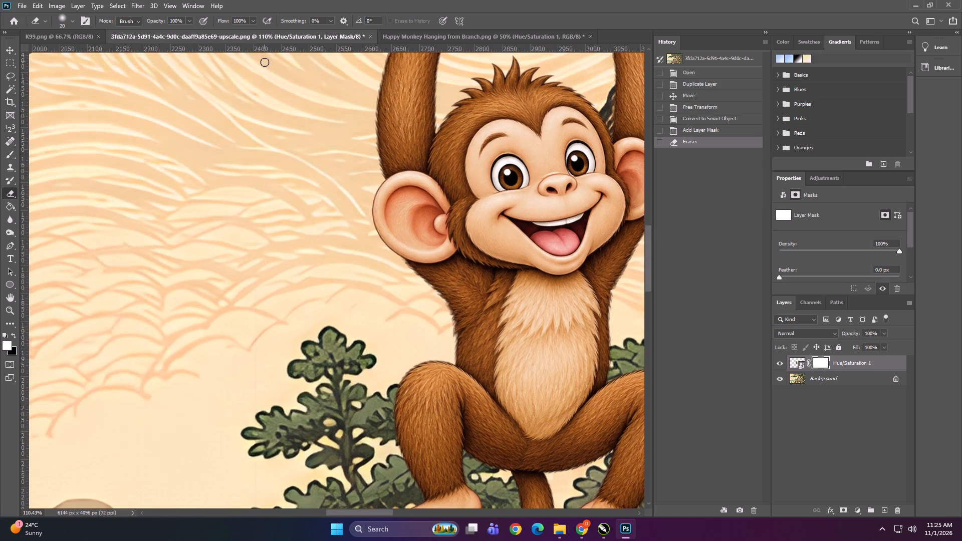
Erase the remaining upper part of the stray vertical line on the mask, up to the tree branch and foliage.
{"action": "scroll", "coordinate": [272, 351], "scroll_direction": "down", "scroll_amount": 5, "text": "alt"}
{"action": "scroll", "coordinate": [265, 58], "scroll_direction": "up", "scroll_amount": 7, "text": "alt"}
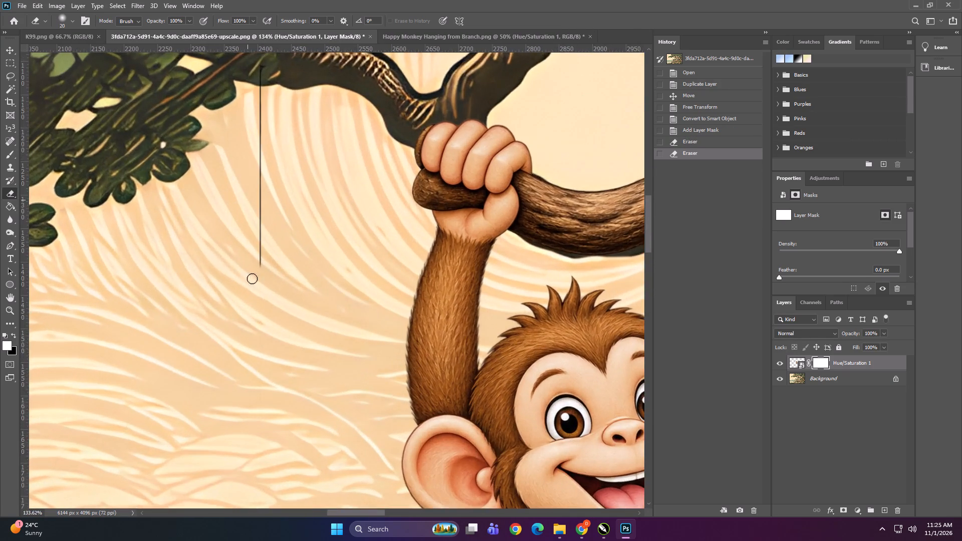
{"action": "scroll", "coordinate": [254, 314], "scroll_direction": "down", "scroll_amount": 5, "text": "alt"}
{"action": "left_click_drag", "start_coordinate": [258, 301], "coordinate": [260, 201]}
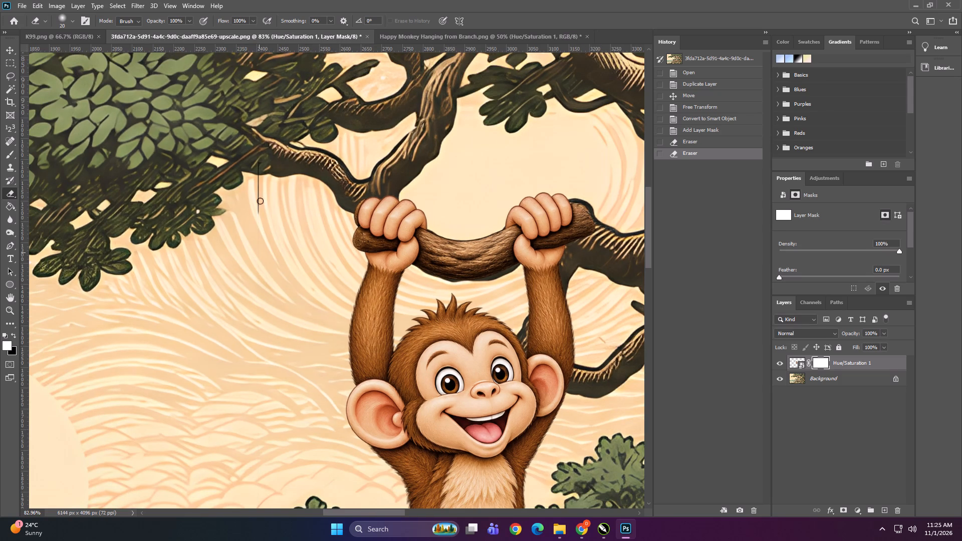
{"action": "left_click_drag", "start_coordinate": [260, 201], "coordinate": [259, 139]}
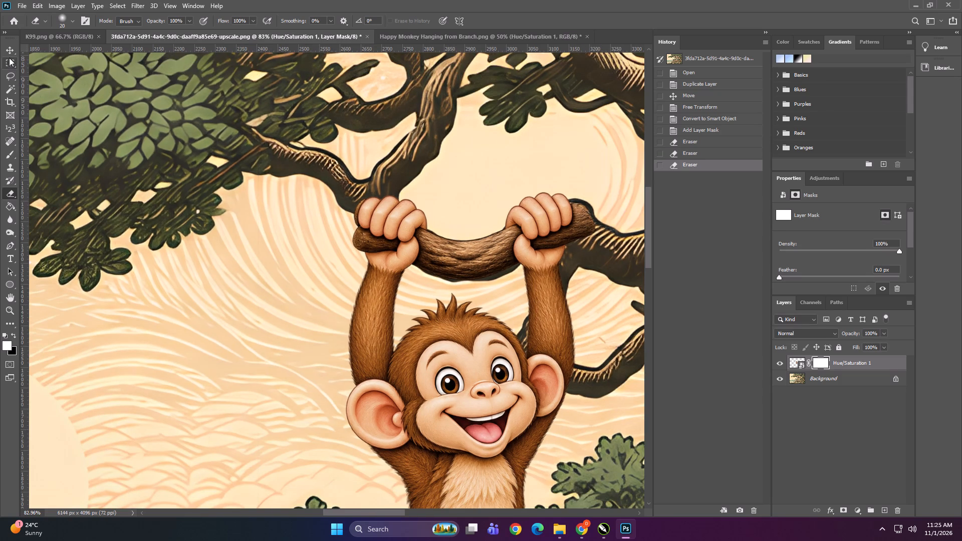
Add a Hue/Saturation adjustment layer above the monkey and clip it to the monkey layer.
{"action": "left_click", "coordinate": [8, 48]}
{"action": "scroll", "coordinate": [404, 291], "scroll_direction": "down", "scroll_amount": 14, "text": "alt"}
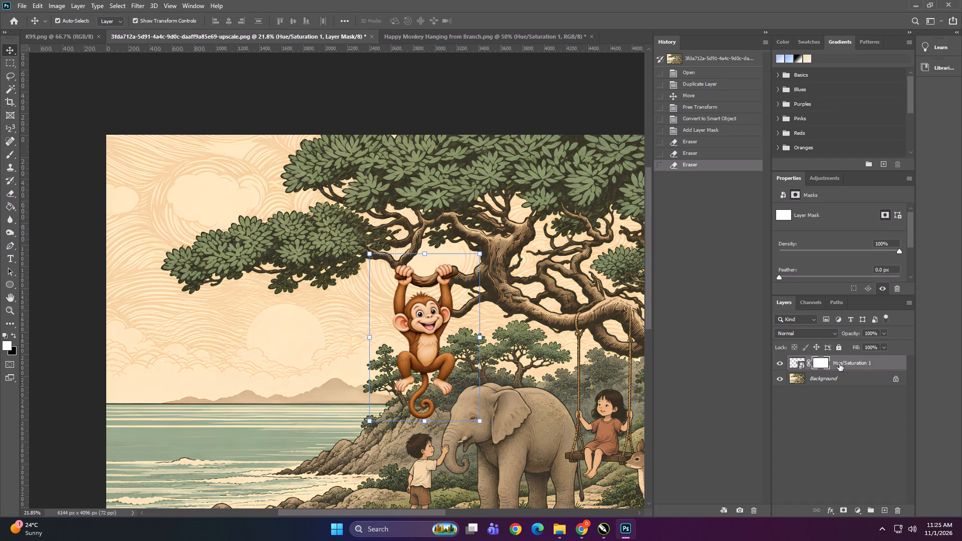
{"action": "left_click", "coordinate": [862, 512]}
{"action": "left_click", "coordinate": [866, 416]}
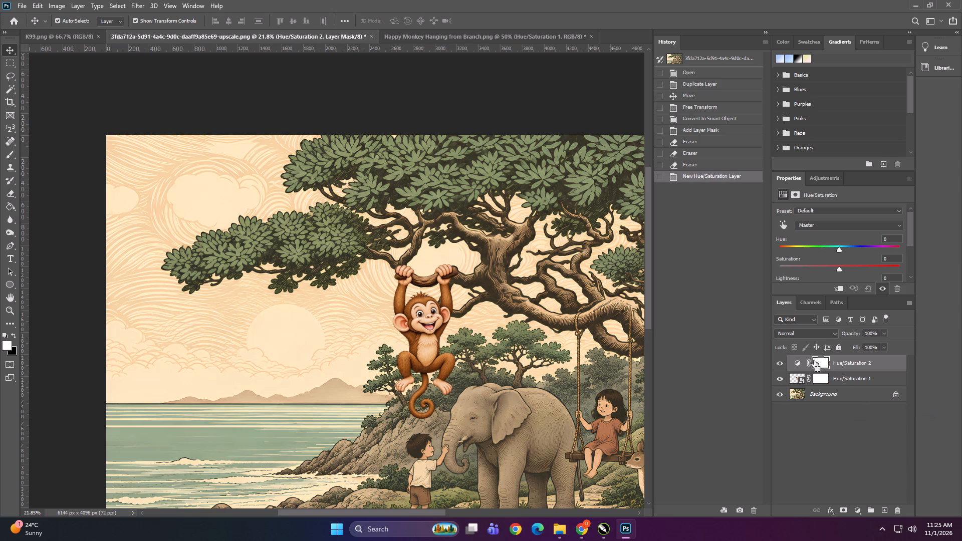
{"action": "key", "text": "ctrl+alt+g"}
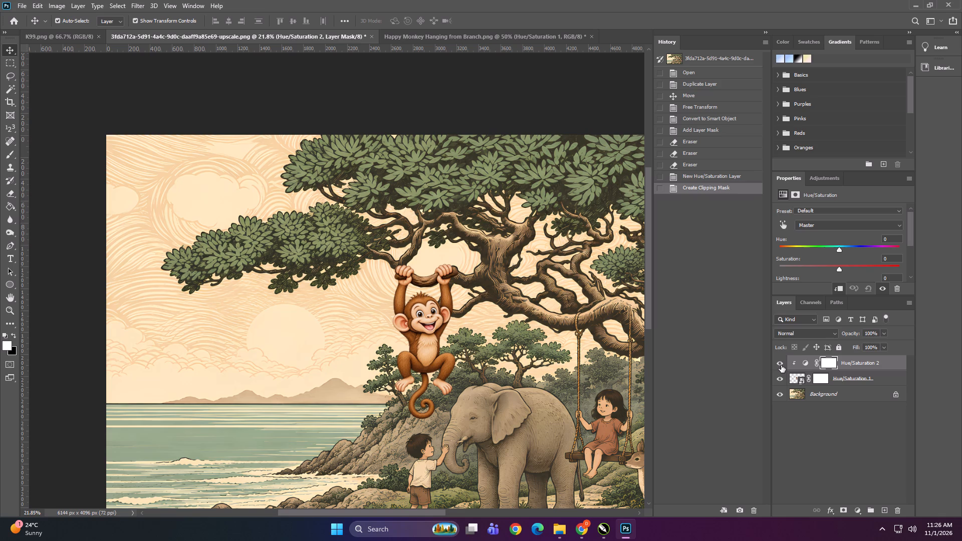
Test strong and muted saturation on the monkey and set Saturation to -16.
{"action": "left_click_drag", "start_coordinate": [837, 269], "coordinate": [957, 273]}
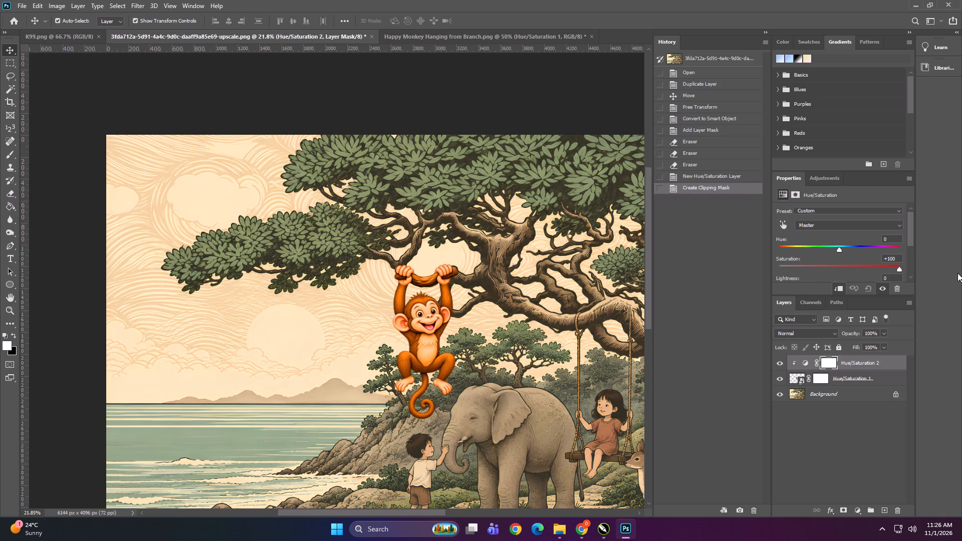
{"action": "left_click_drag", "start_coordinate": [957, 273], "coordinate": [821, 275]}
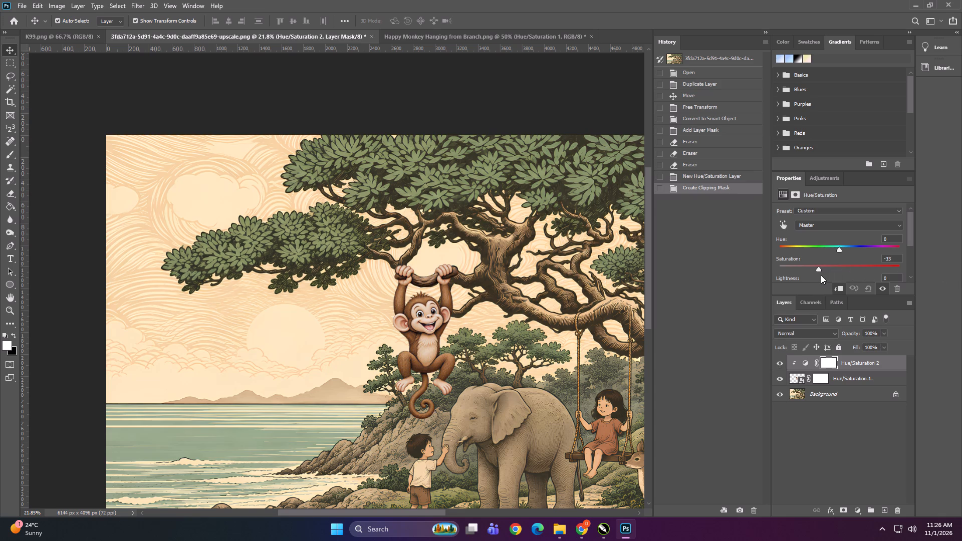
{"action": "left_click_drag", "start_coordinate": [821, 275], "coordinate": [830, 274]}
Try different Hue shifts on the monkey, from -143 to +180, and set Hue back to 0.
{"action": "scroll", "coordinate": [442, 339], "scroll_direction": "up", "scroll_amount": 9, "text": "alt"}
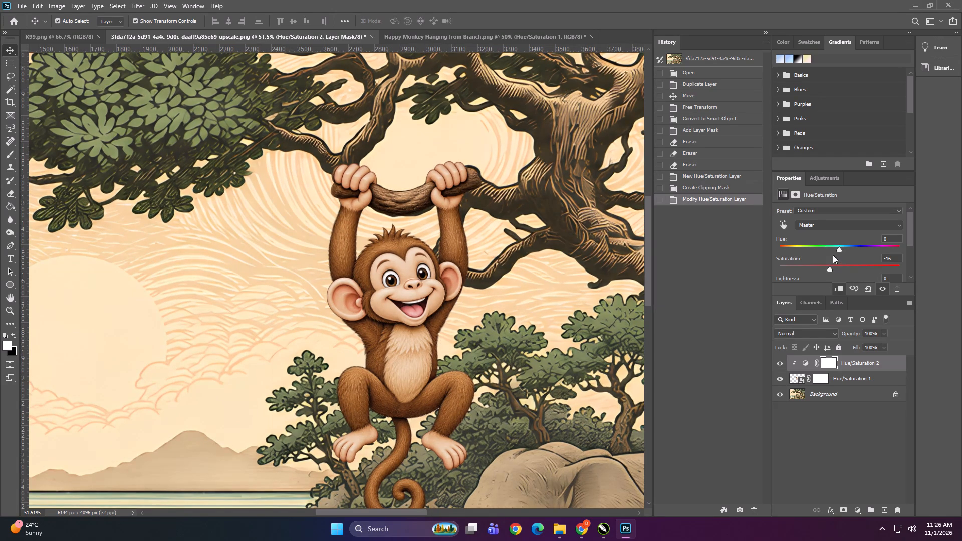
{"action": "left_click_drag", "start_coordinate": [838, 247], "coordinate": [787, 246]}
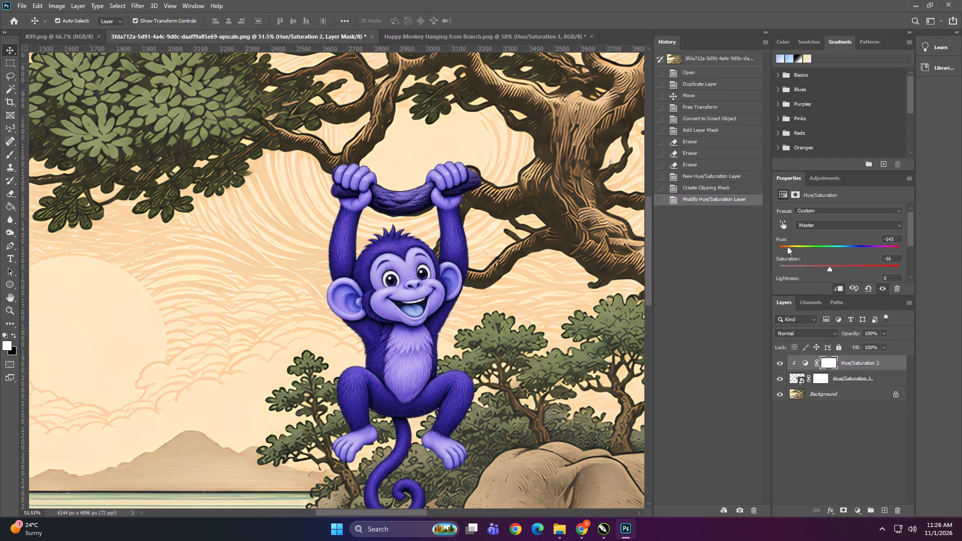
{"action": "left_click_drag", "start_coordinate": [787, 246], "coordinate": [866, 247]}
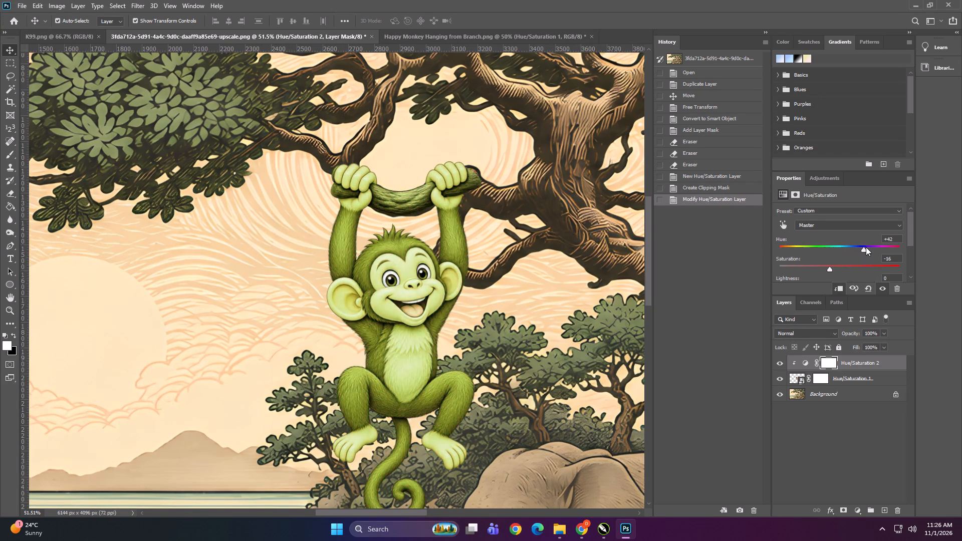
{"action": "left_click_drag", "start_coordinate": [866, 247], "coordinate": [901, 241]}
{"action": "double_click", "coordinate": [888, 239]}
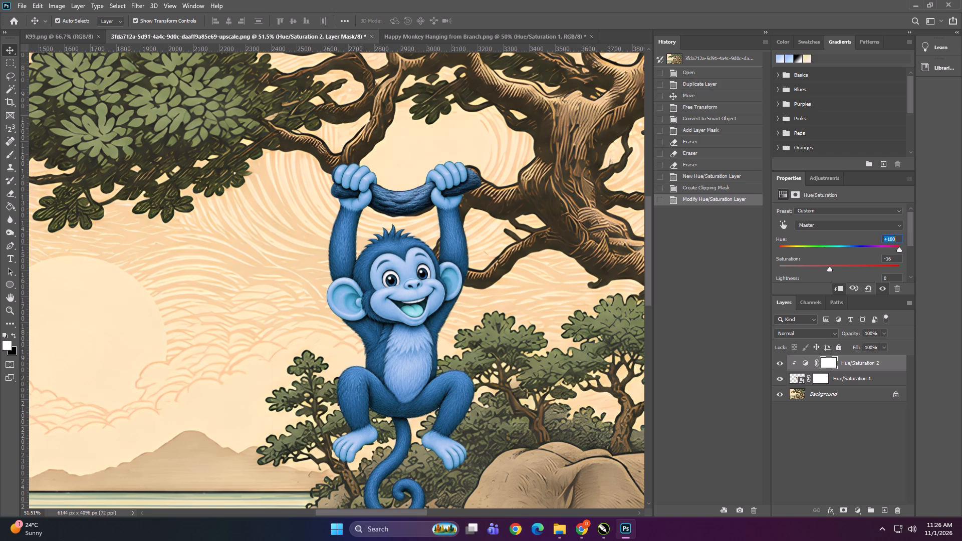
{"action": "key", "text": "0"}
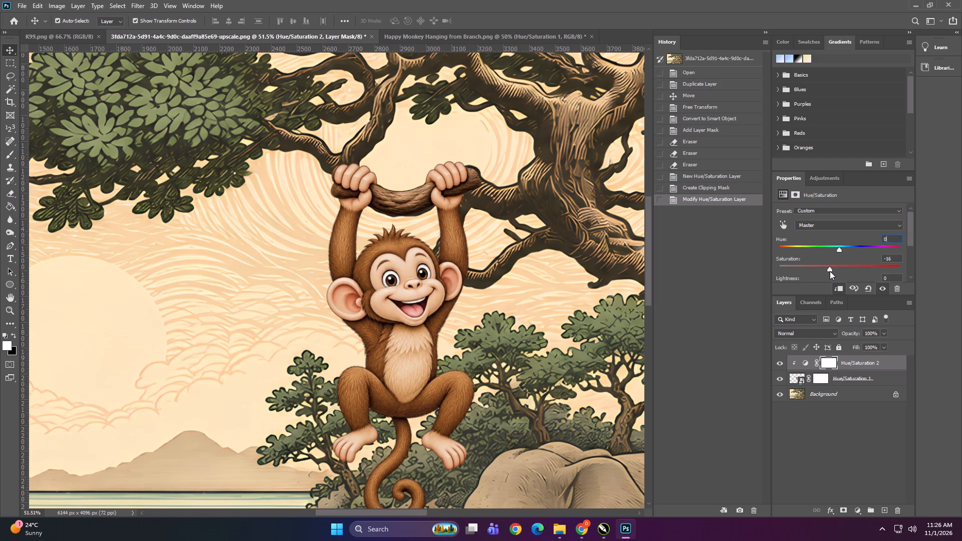
Set the monkey adjustment's Lightness to +12.
{"action": "scroll", "coordinate": [832, 271], "scroll_direction": "down", "scroll_amount": 3}
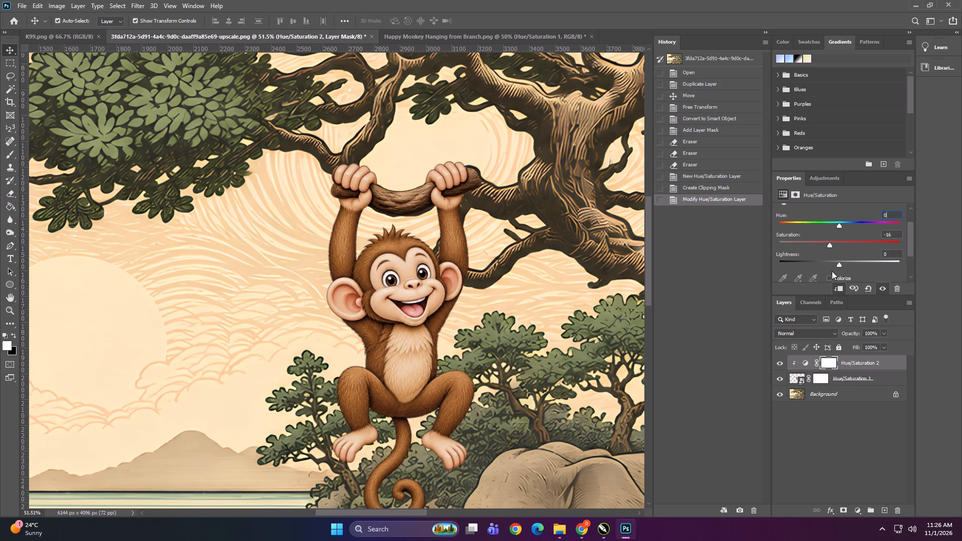
{"action": "left_click_drag", "start_coordinate": [839, 263], "coordinate": [844, 261]}
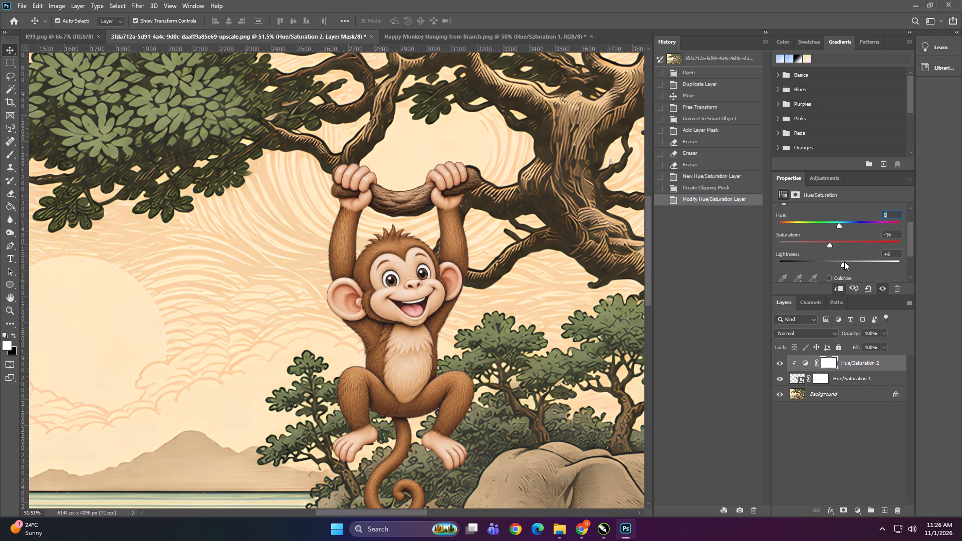
{"action": "left_click_drag", "start_coordinate": [844, 261], "coordinate": [846, 261]}
Deselect the layers and examine how the recoloured monkey blends with the whole artwork.
{"action": "scroll", "coordinate": [583, 276], "scroll_direction": "down", "scroll_amount": 7, "text": "alt"}
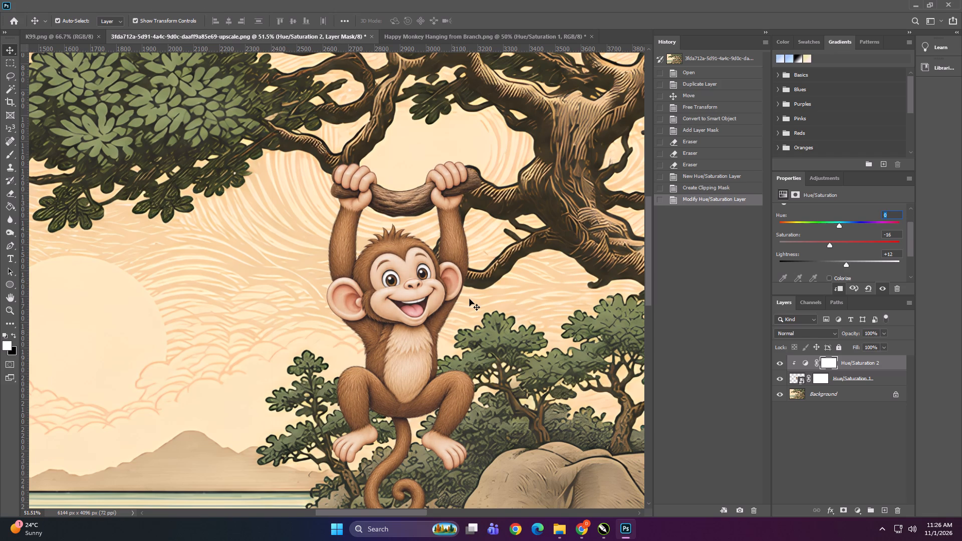
{"action": "scroll", "coordinate": [469, 299], "scroll_direction": "down", "scroll_amount": 6, "text": "alt"}
{"action": "left_click", "coordinate": [727, 299]}
{"action": "scroll", "coordinate": [321, 357], "scroll_direction": "down", "scroll_amount": 6, "text": "alt"}
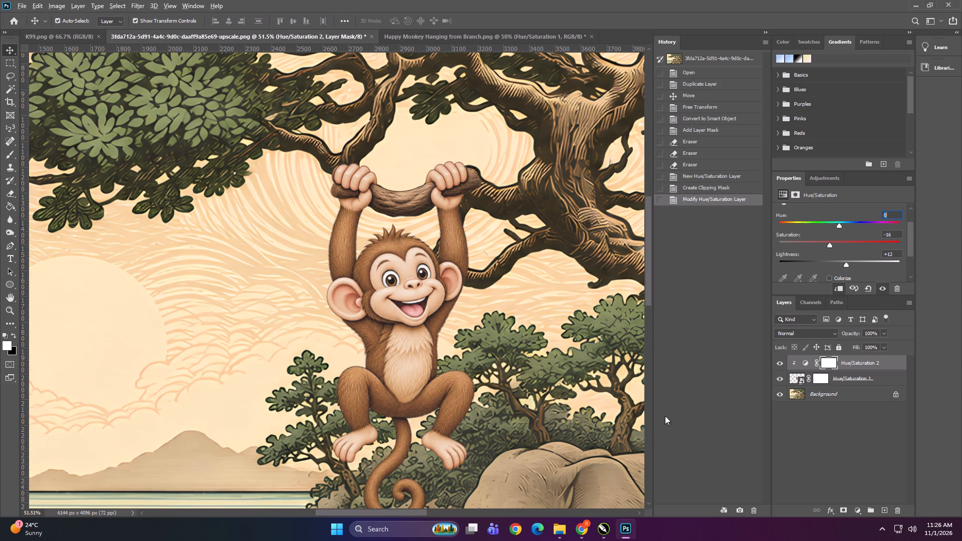
{"action": "left_click", "coordinate": [858, 472]}
{"action": "scroll", "coordinate": [532, 366], "scroll_direction": "down", "scroll_amount": 11, "text": "alt"}
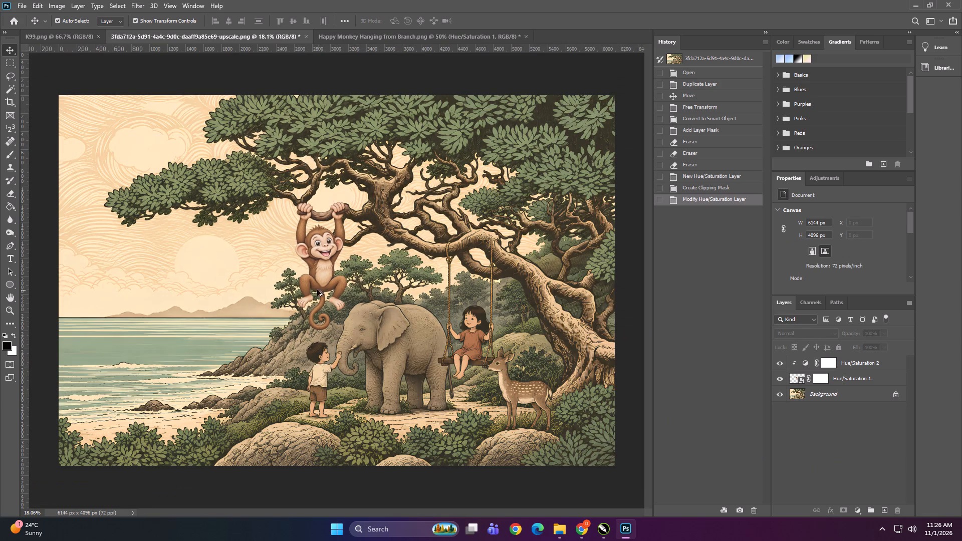
{"action": "scroll", "coordinate": [313, 284], "scroll_direction": "up", "scroll_amount": 6, "text": "alt"}
{"action": "scroll", "coordinate": [316, 253], "scroll_direction": "down", "scroll_amount": 1, "text": "alt"}
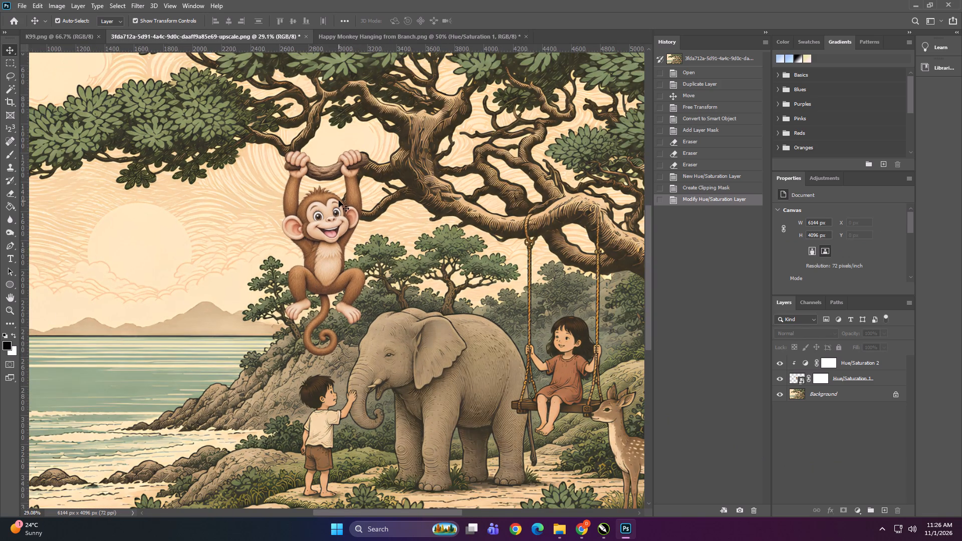
Scale the monkey down to about 64% and place its hands over the tree branch just beside the trunk.
{"action": "left_click_drag", "start_coordinate": [334, 202], "coordinate": [421, 233]}
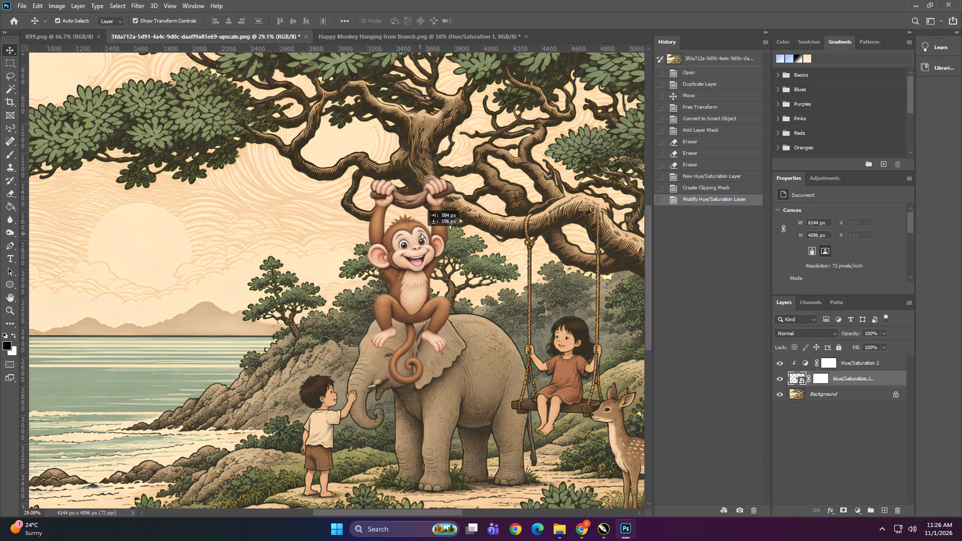
{"action": "left_click_drag", "start_coordinate": [421, 233], "coordinate": [373, 236]}
{"action": "scroll", "coordinate": [412, 216], "scroll_direction": "up", "scroll_amount": 4, "text": "alt"}
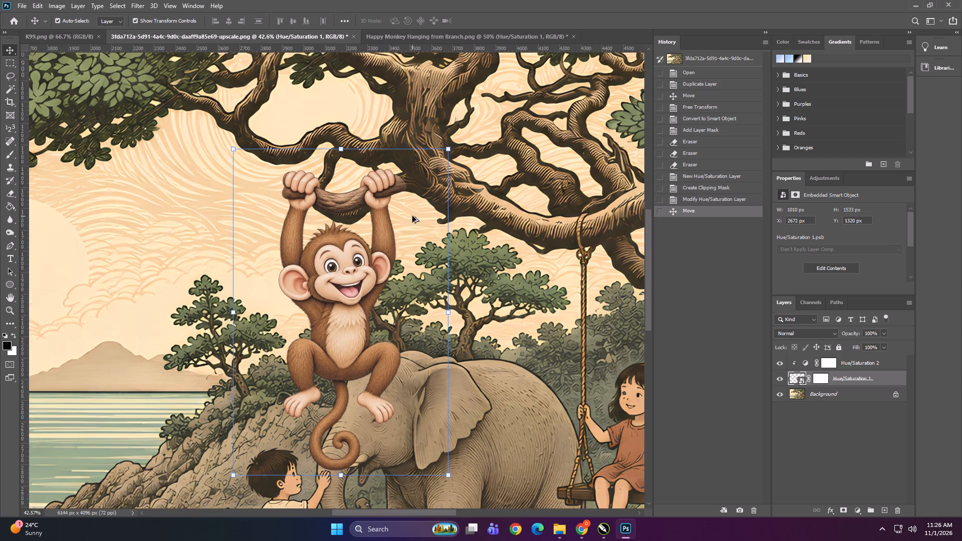
{"action": "scroll", "coordinate": [412, 216], "scroll_direction": "up", "scroll_amount": 3, "text": "alt"}
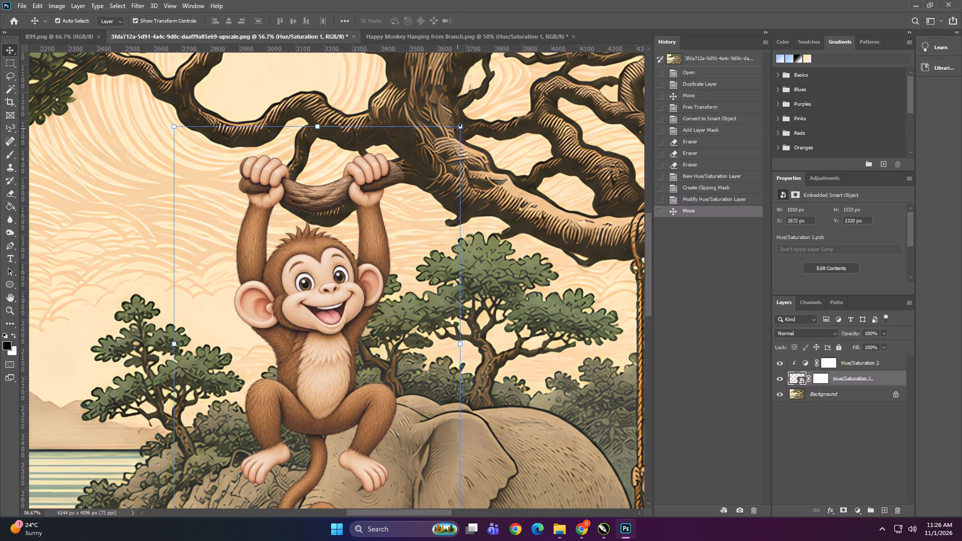
{"action": "left_click_drag", "start_coordinate": [458, 127], "coordinate": [358, 286]}
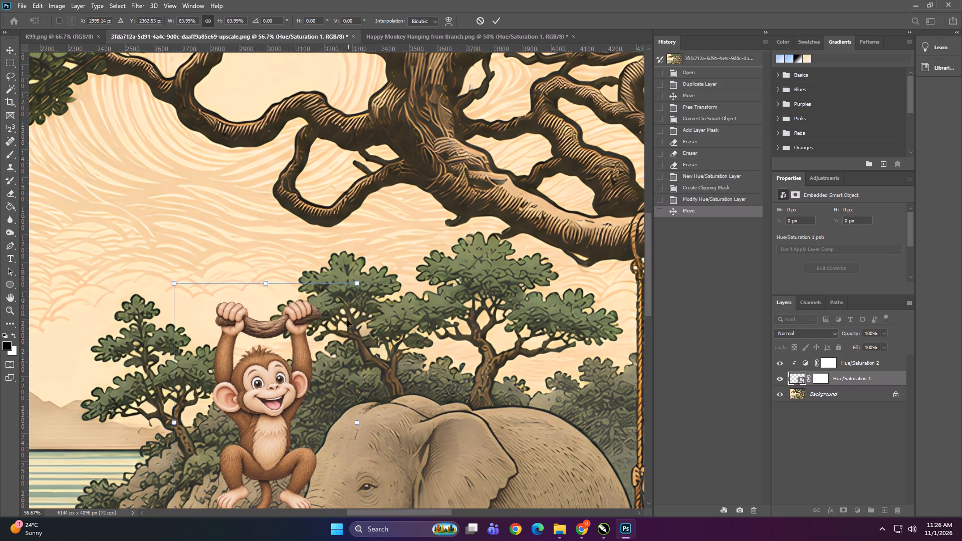
{"action": "left_click_drag", "start_coordinate": [297, 363], "coordinate": [318, 147]}
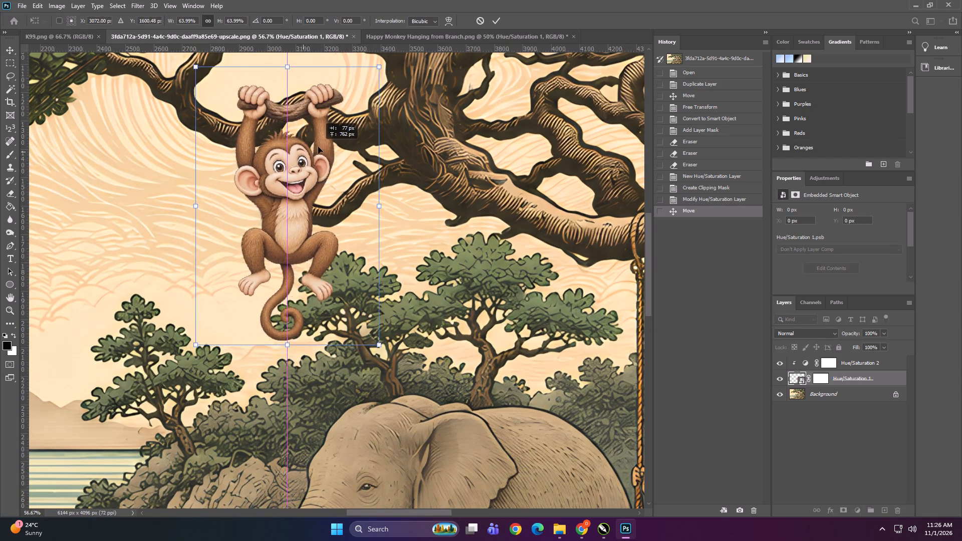
{"action": "left_click_drag", "start_coordinate": [318, 147], "coordinate": [336, 155]}
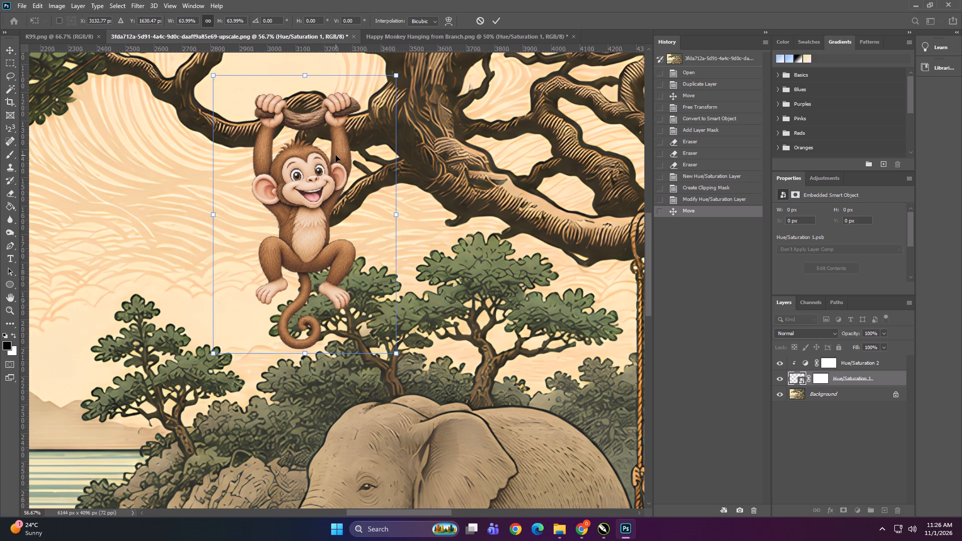
{"action": "left_click_drag", "start_coordinate": [337, 155], "coordinate": [379, 141]}
{"action": "scroll", "coordinate": [367, 77], "scroll_direction": "up", "scroll_amount": 10, "text": "alt"}
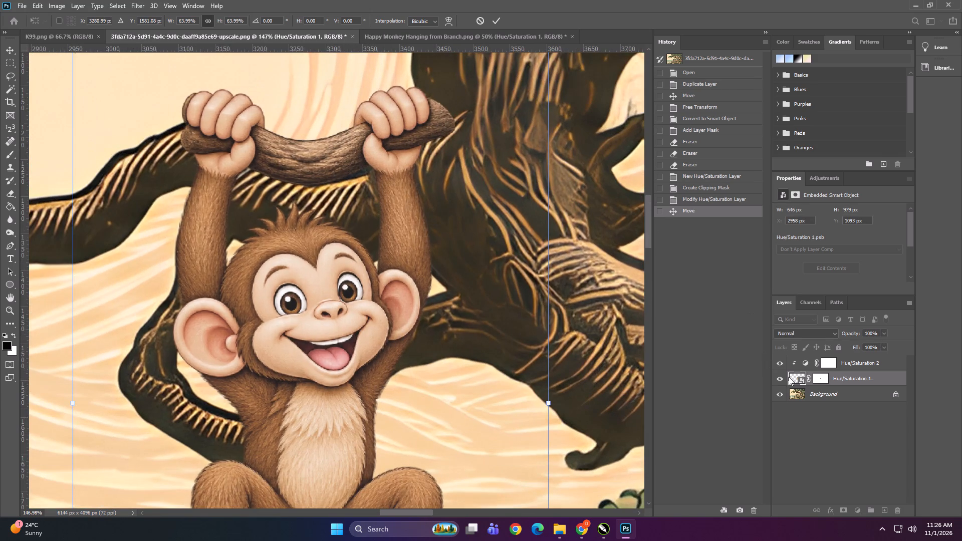
On the monkey's layer mask, paint black with a small brush to hide a narrow strip mid-way along its wooden stick.
{"action": "left_click", "coordinate": [824, 378]}
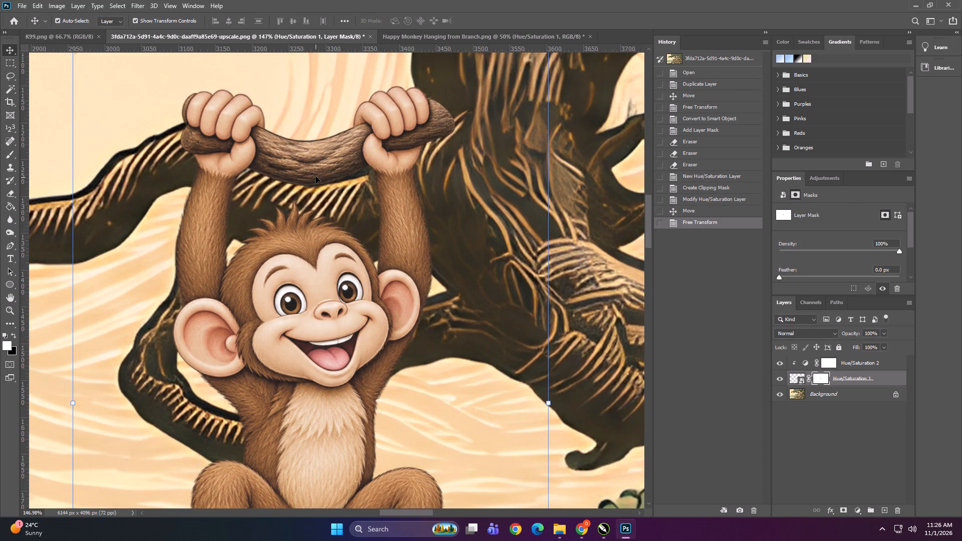
{"action": "key", "text": "b"}
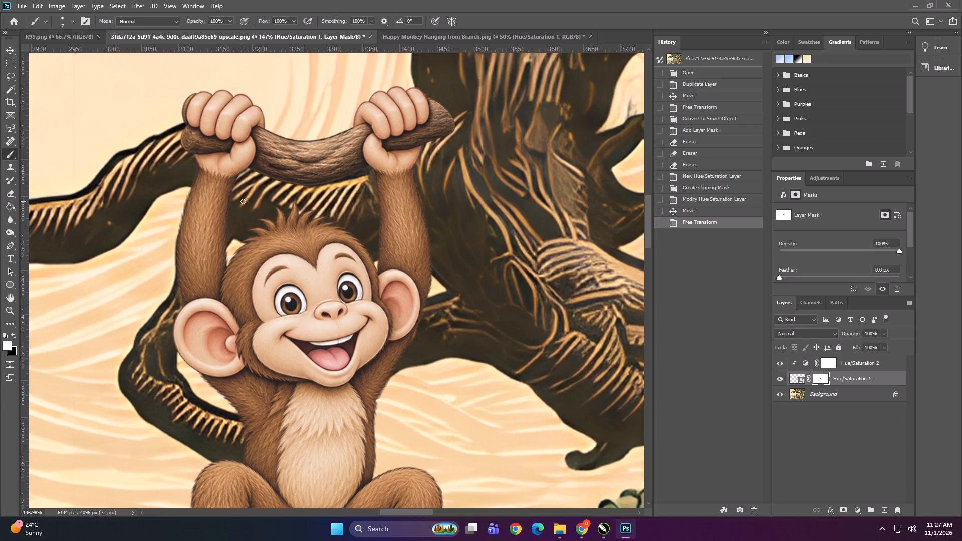
{"action": "left_click_drag", "start_coordinate": [309, 148], "coordinate": [315, 173]}
{"action": "left_click_drag", "start_coordinate": [315, 173], "coordinate": [315, 155]}
{"action": "key", "text": "x"}
{"action": "left_click_drag", "start_coordinate": [313, 143], "coordinate": [313, 138]}
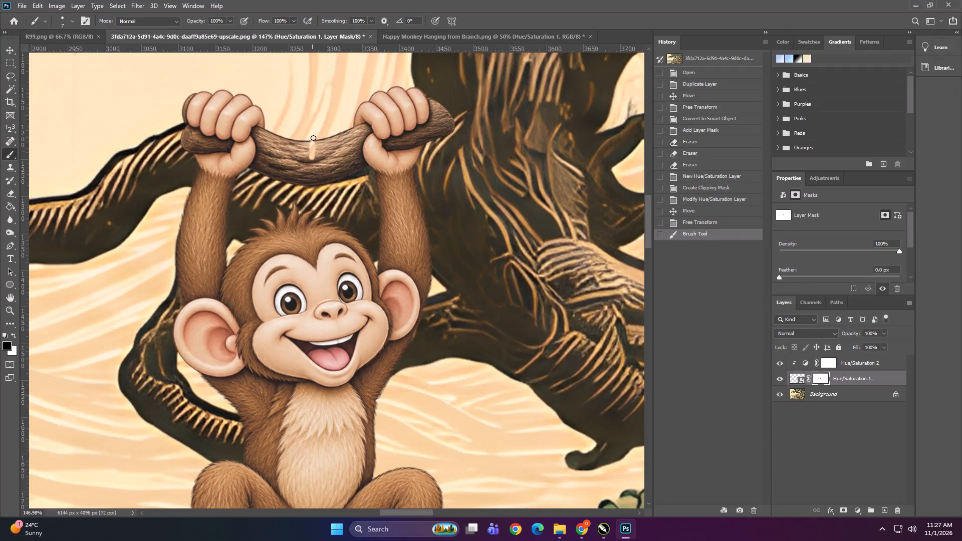
{"action": "left_click_drag", "start_coordinate": [313, 138], "coordinate": [306, 144]}
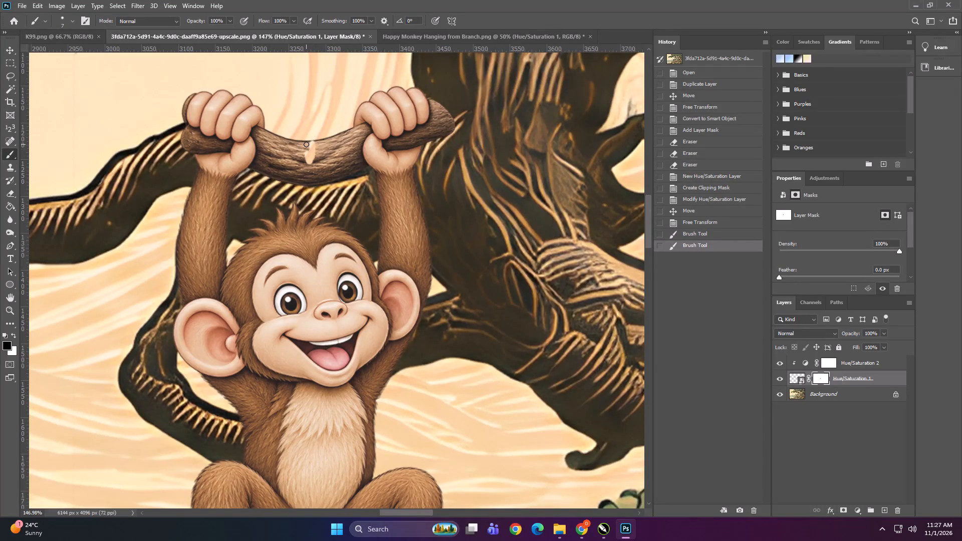
Enlarge the brush to 25 and mask out the stick section between the monkey's two hands.
{"action": "key", "text": "bracketright"}
{"action": "key", "text": "bracketright"}
{"action": "key", "text": "bracketright"}
{"action": "key", "text": "bracketright"}
{"action": "key", "text": "bracketright"}
{"action": "key", "text": "bracketright"}
{"action": "left_click_drag", "start_coordinate": [306, 144], "coordinate": [290, 138]}
{"action": "left_click_drag", "start_coordinate": [290, 138], "coordinate": [306, 196]}
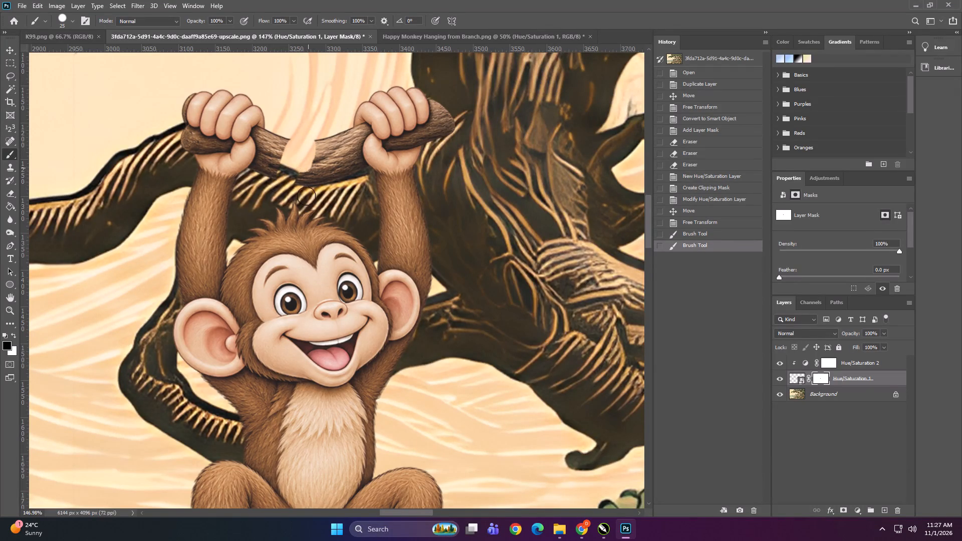
{"action": "left_click_drag", "start_coordinate": [306, 196], "coordinate": [327, 154]}
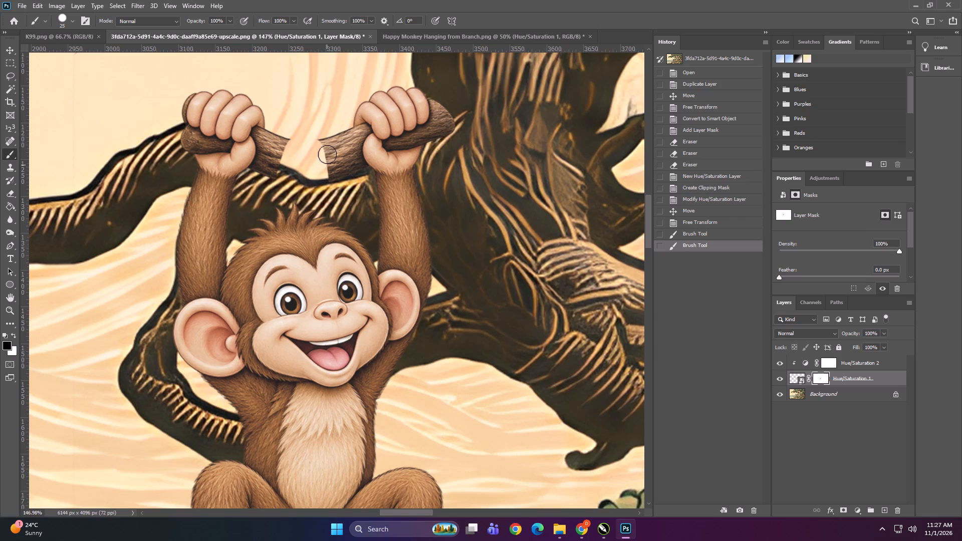
{"action": "left_click_drag", "start_coordinate": [327, 154], "coordinate": [343, 208]}
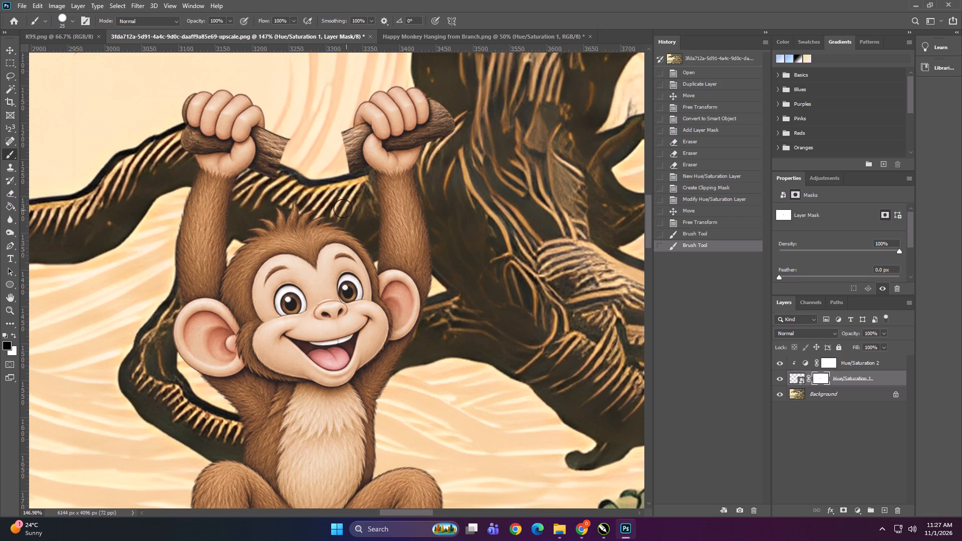
{"action": "left_click_drag", "start_coordinate": [343, 208], "coordinate": [267, 204]}
{"action": "left_click_drag", "start_coordinate": [267, 204], "coordinate": [296, 109]}
Trim the cut stick ends closer to the inner side of each hand on the layer mask.
{"action": "scroll", "coordinate": [277, 129], "scroll_direction": "up", "scroll_amount": 3, "text": "alt"}
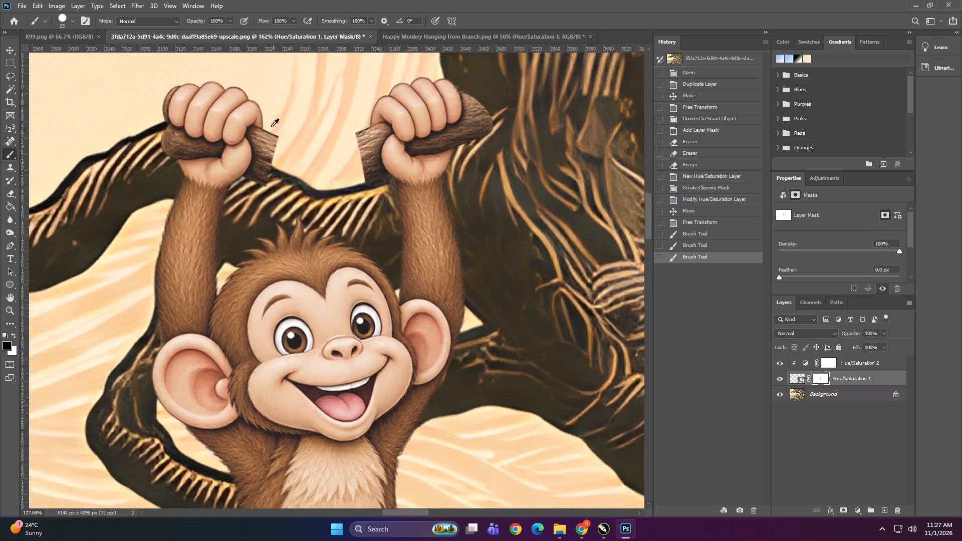
{"action": "scroll", "coordinate": [271, 126], "scroll_direction": "up", "scroll_amount": 8, "text": "alt"}
{"action": "left_click", "coordinate": [274, 143]}
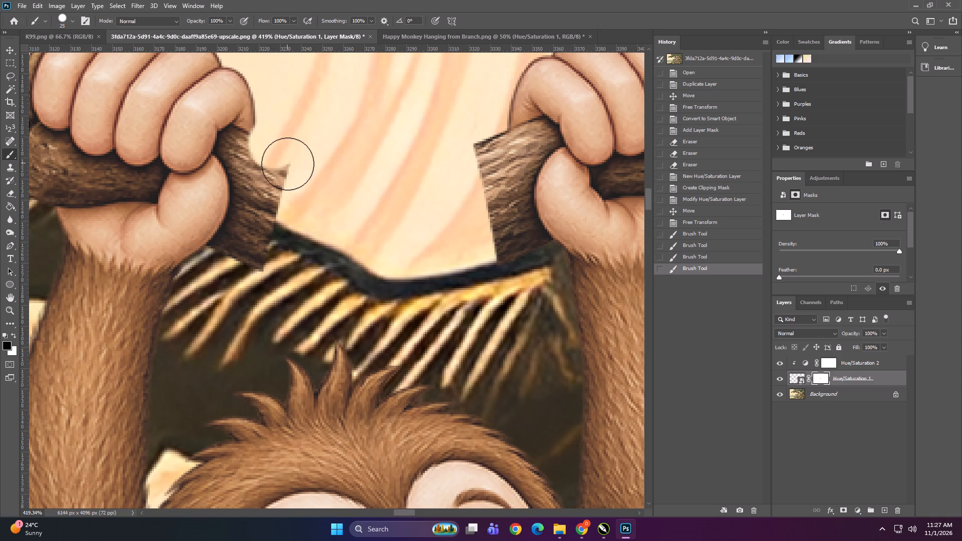
{"action": "key", "text": "ctrl+z"}
{"action": "left_click_drag", "start_coordinate": [288, 148], "coordinate": [255, 277]}
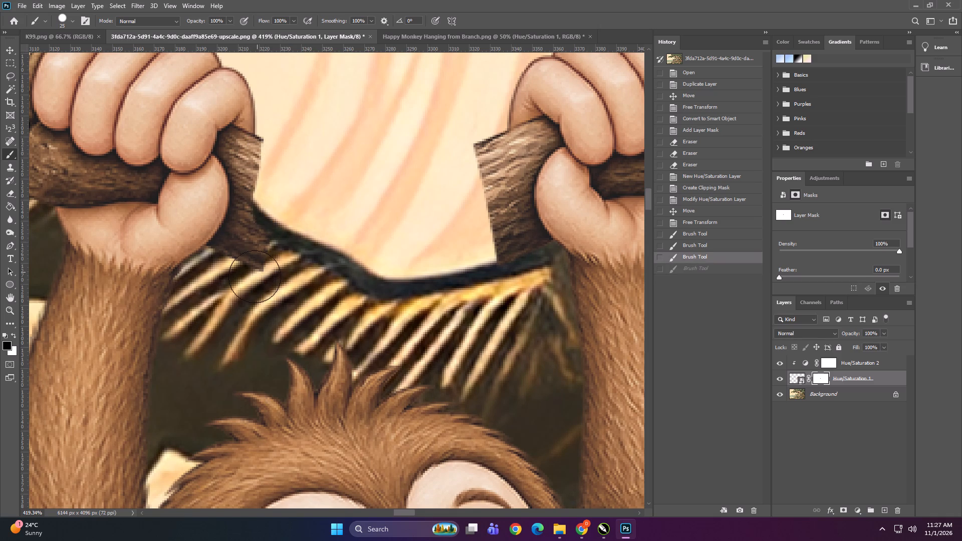
{"action": "left_click_drag", "start_coordinate": [255, 277], "coordinate": [243, 312]}
{"action": "left_click_drag", "start_coordinate": [465, 111], "coordinate": [475, 140]}
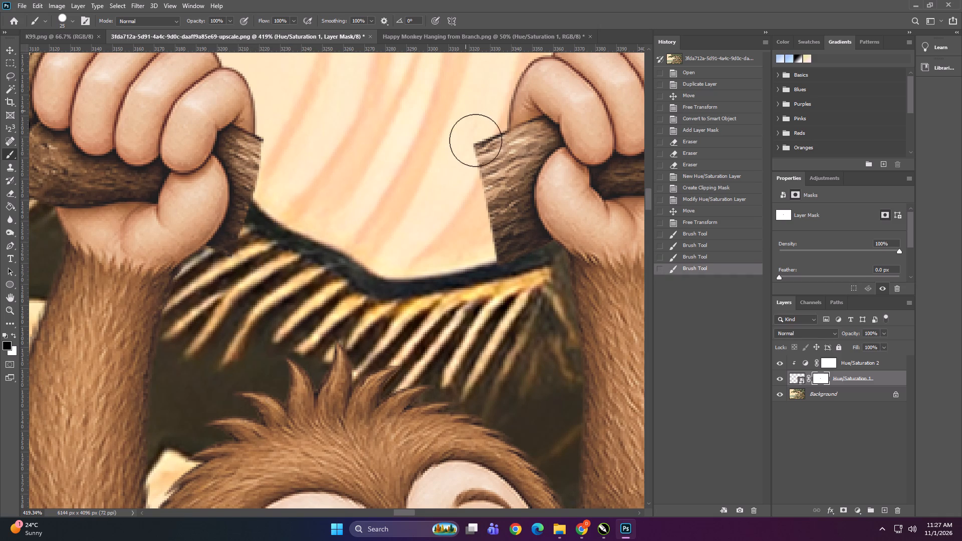
{"action": "left_click_drag", "start_coordinate": [475, 140], "coordinate": [495, 369]}
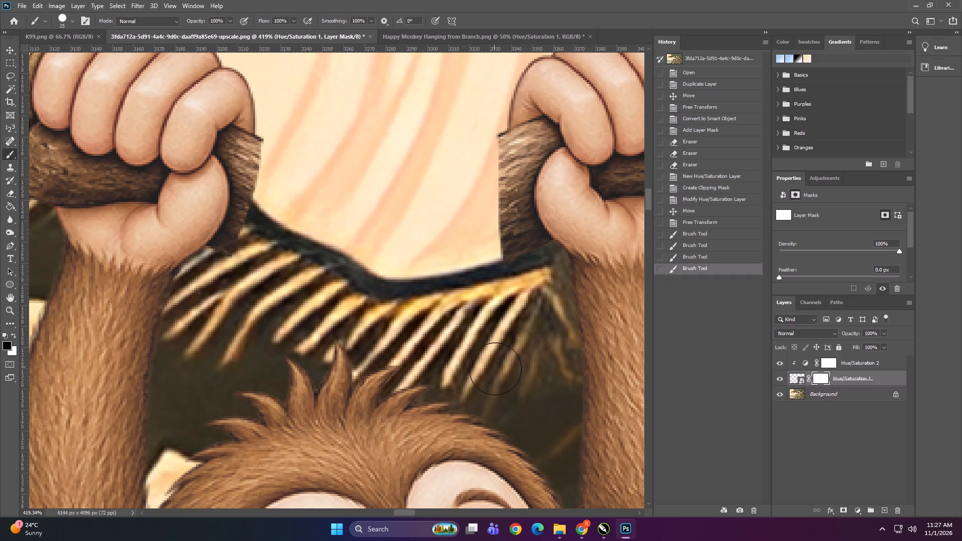
{"action": "left_click_drag", "start_coordinate": [495, 369], "coordinate": [494, 369]}
Mask out the stick end protruding past the fingers of the hand nearest the trunk.
{"action": "scroll", "coordinate": [393, 317], "scroll_direction": "down", "scroll_amount": 10, "text": "alt"}
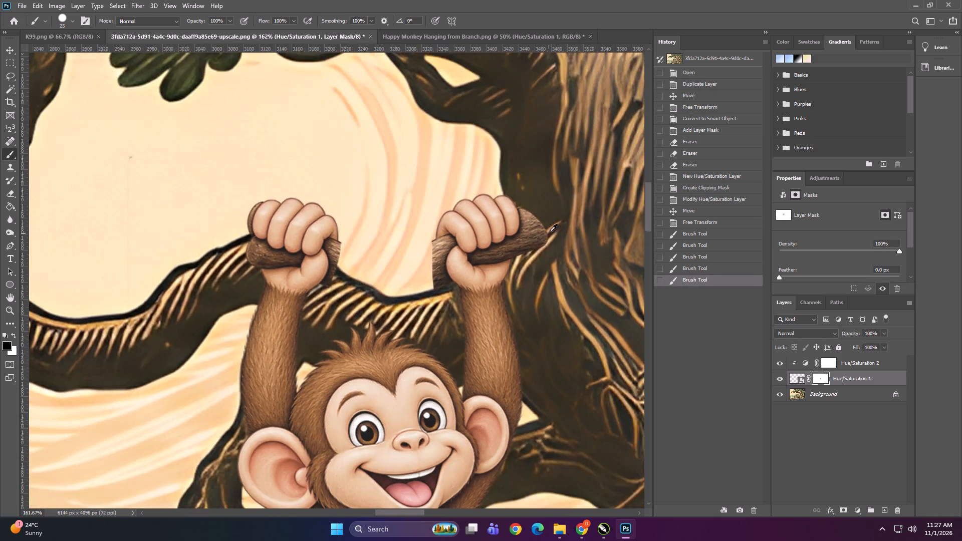
{"action": "scroll", "coordinate": [552, 226], "scroll_direction": "up", "scroll_amount": 11, "text": "alt"}
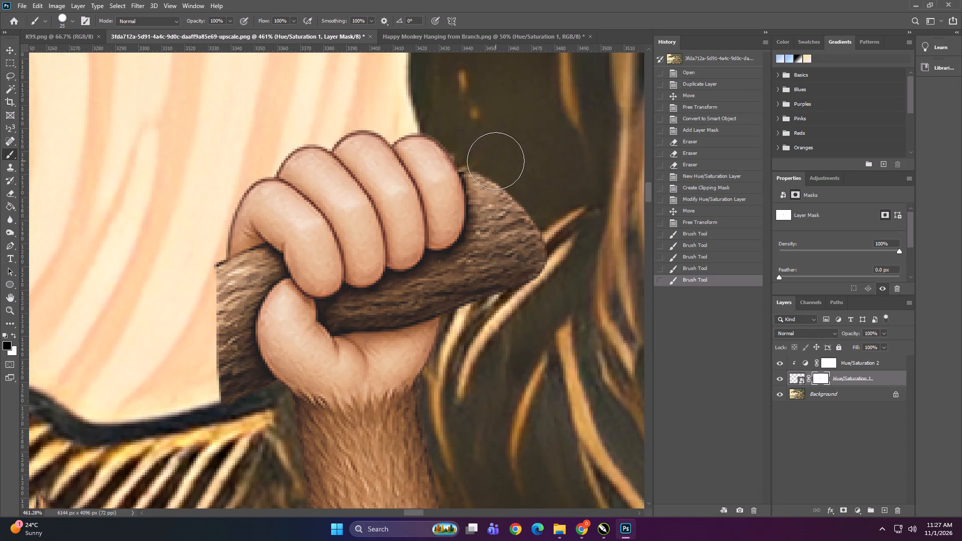
{"action": "left_click_drag", "start_coordinate": [496, 161], "coordinate": [520, 346]}
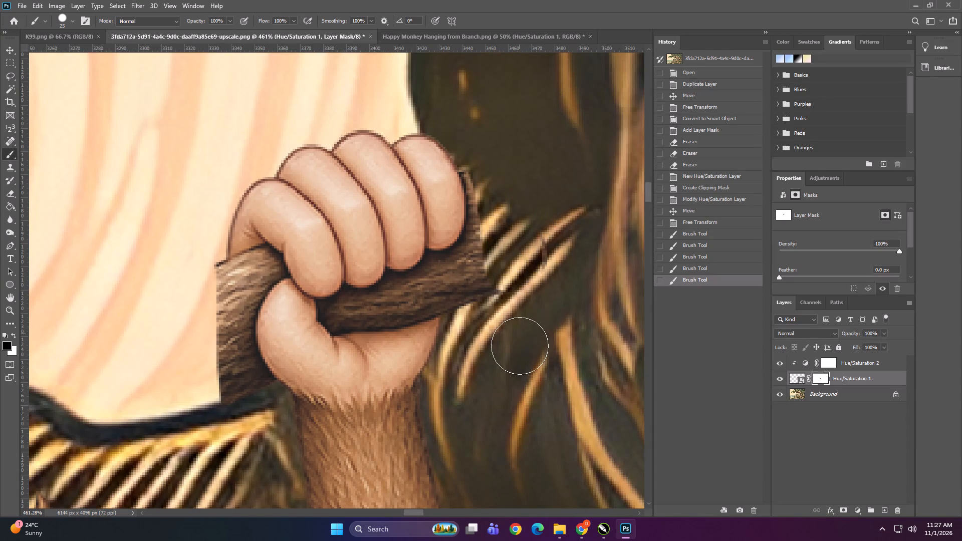
{"action": "left_click_drag", "start_coordinate": [520, 346], "coordinate": [556, 161]}
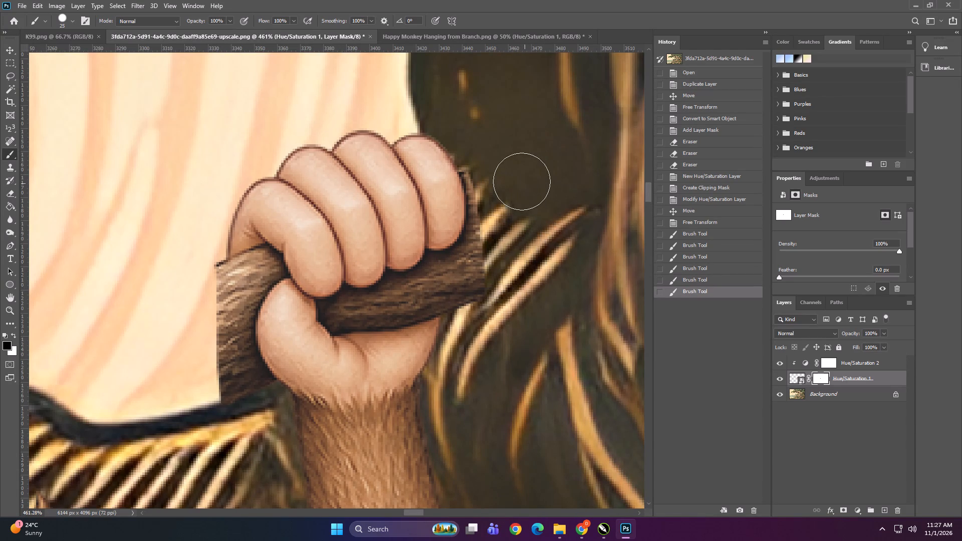
{"action": "left_click_drag", "start_coordinate": [495, 155], "coordinate": [502, 253]}
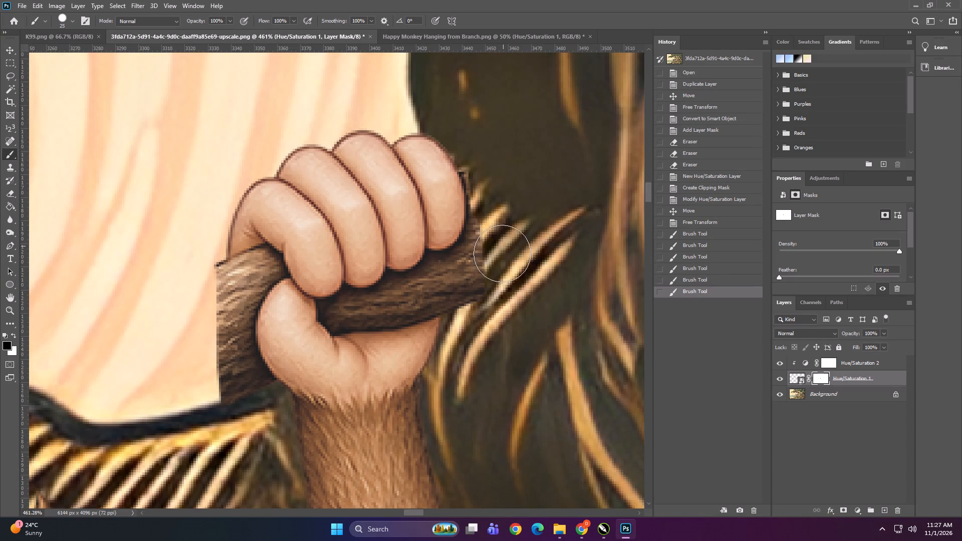
{"action": "left_click_drag", "start_coordinate": [502, 253], "coordinate": [482, 332]}
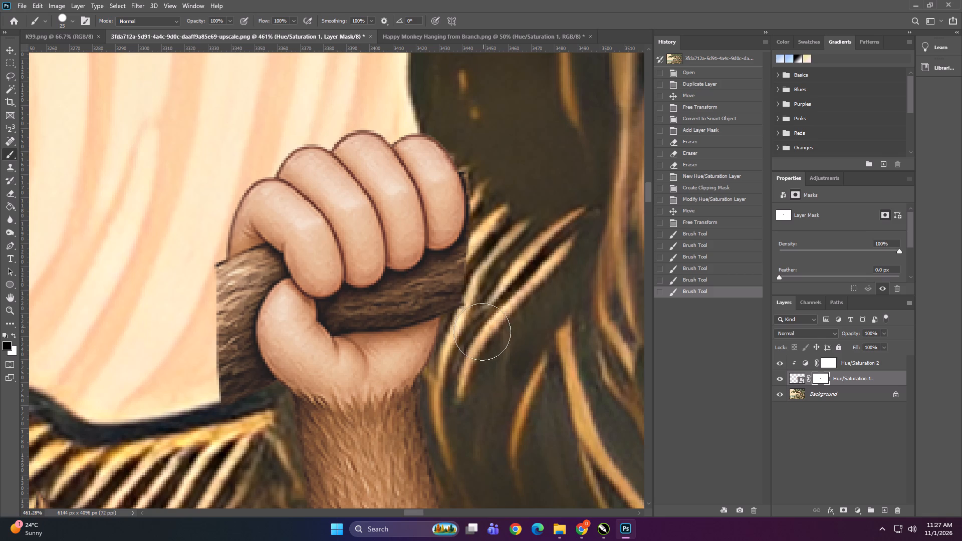
{"action": "left_click_drag", "start_coordinate": [482, 332], "coordinate": [477, 348]}
{"action": "left_click_drag", "start_coordinate": [488, 152], "coordinate": [491, 159]}
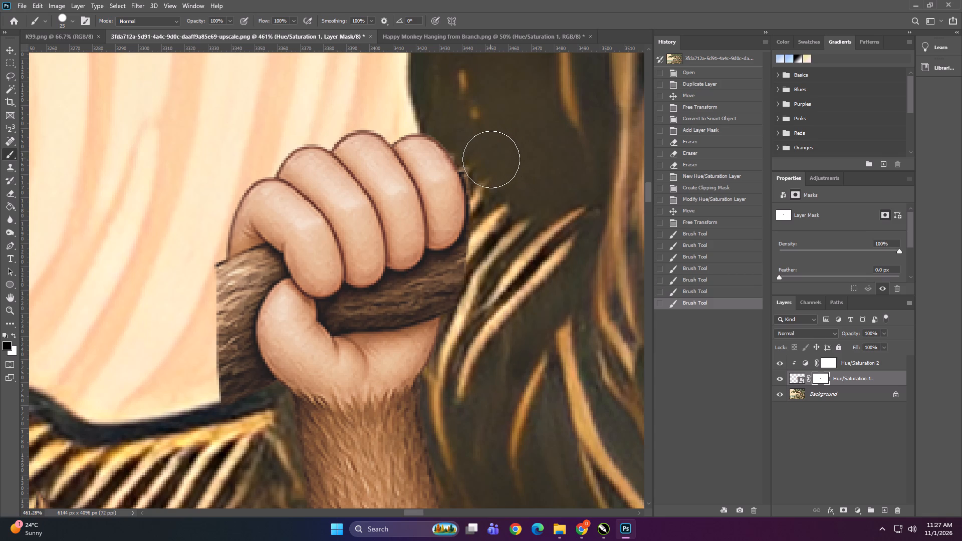
{"action": "left_click_drag", "start_coordinate": [491, 159], "coordinate": [490, 144]}
On the hand farther from the trunk, mask out the stick sliver around the upper curve of the outermost finger.
{"action": "scroll", "coordinate": [510, 192], "scroll_direction": "down", "scroll_amount": 10, "text": "alt"}
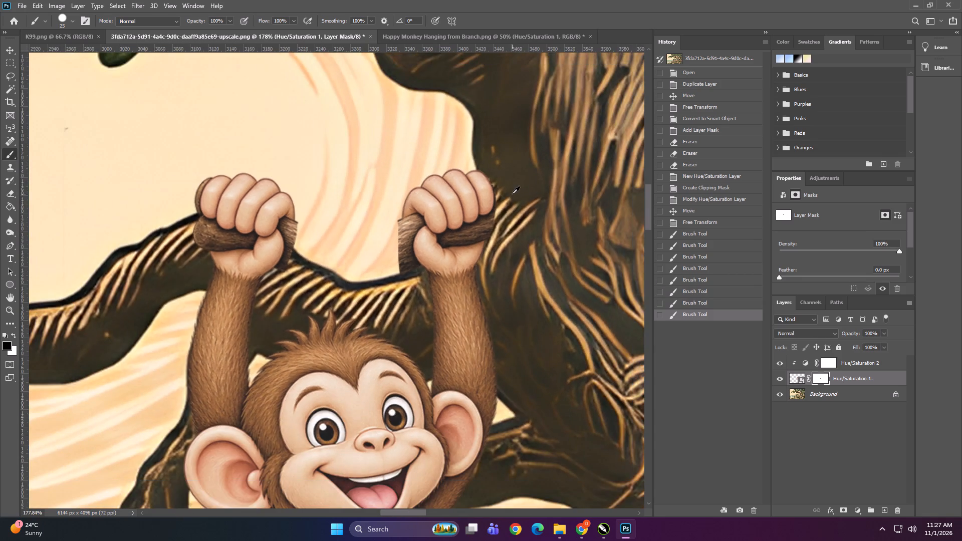
{"action": "scroll", "coordinate": [139, 172], "scroll_direction": "up", "scroll_amount": 5, "text": "alt"}
{"action": "scroll", "coordinate": [212, 206], "scroll_direction": "up", "scroll_amount": 6, "text": "alt"}
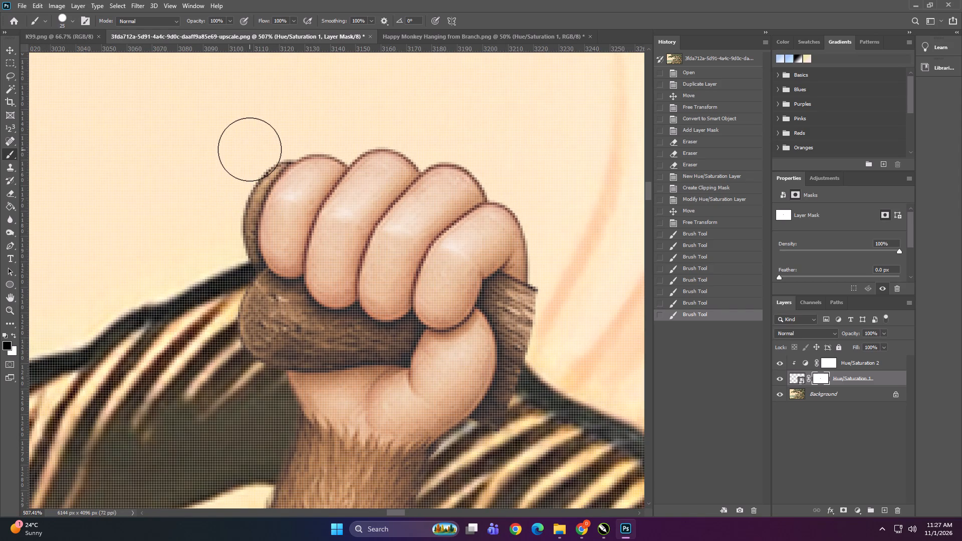
{"action": "left_click_drag", "start_coordinate": [250, 149], "coordinate": [257, 146]}
{"action": "left_click", "coordinate": [257, 146]}
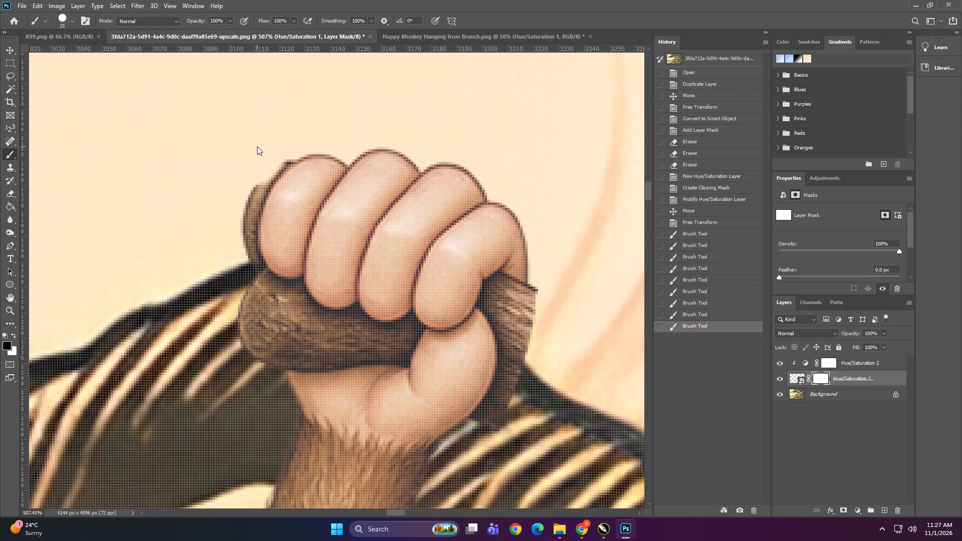
{"action": "double_click", "coordinate": [261, 146]}
{"action": "left_click", "coordinate": [261, 146]}
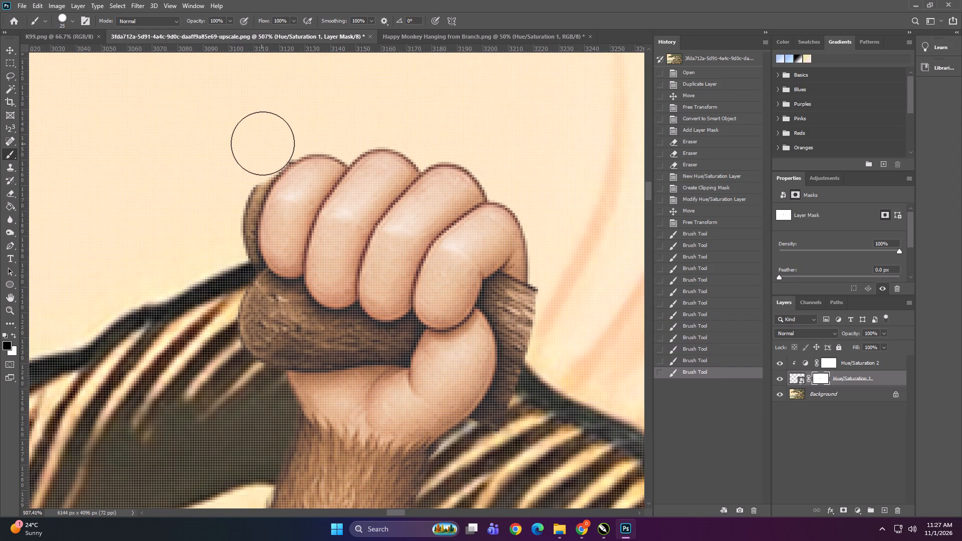
{"action": "double_click", "coordinate": [268, 139]}
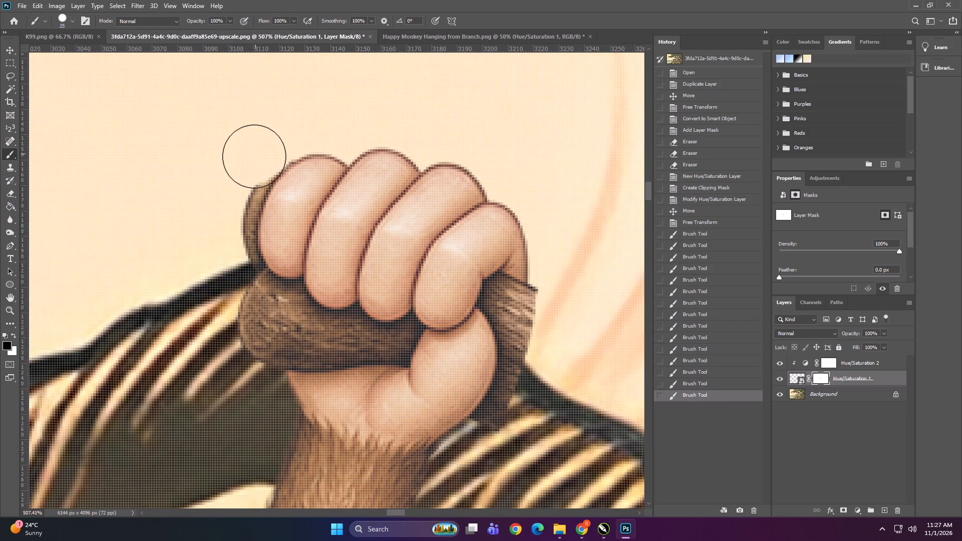
{"action": "left_click", "coordinate": [245, 165]}
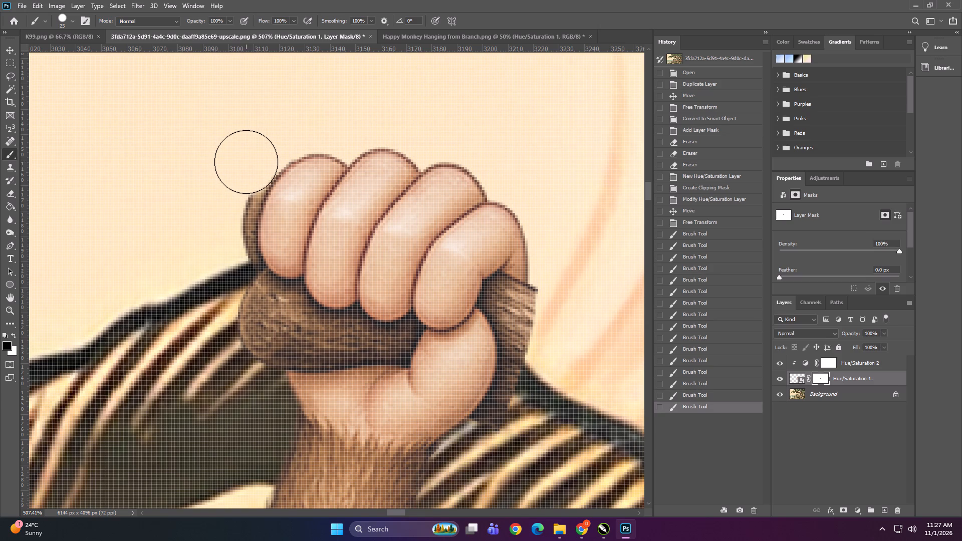
{"action": "left_click", "coordinate": [246, 162]}
{"action": "left_click", "coordinate": [242, 170]}
{"action": "left_click", "coordinate": [237, 177]}
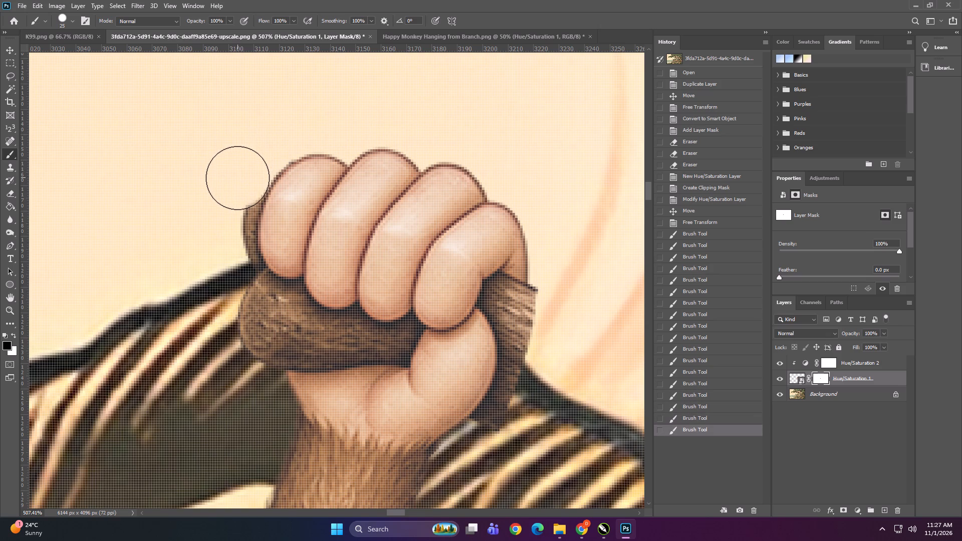
{"action": "left_click", "coordinate": [234, 184]}
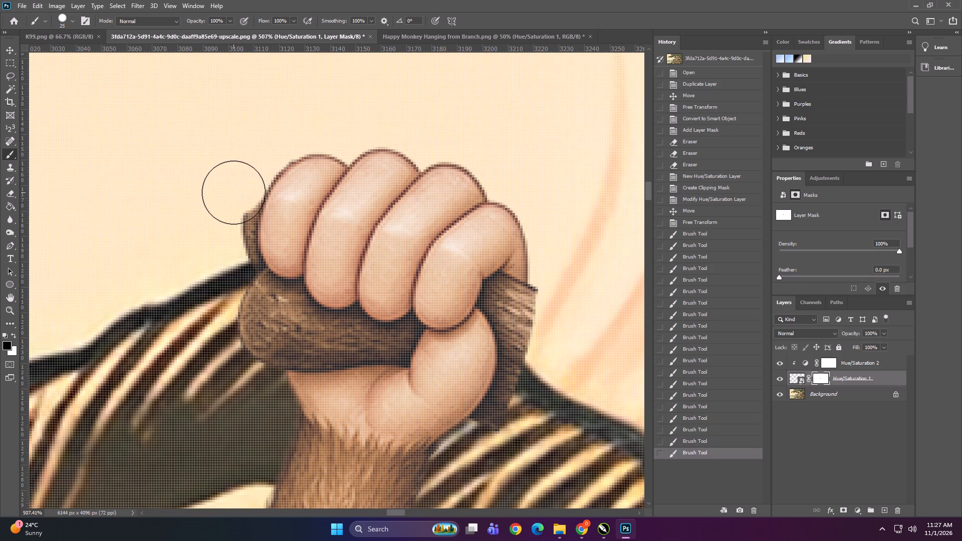
Continue masking the stick sliver down the outermost finger's side to where the fist meets the tree branch's outline.
{"action": "left_click", "coordinate": [231, 193]}
{"action": "left_click", "coordinate": [230, 200]}
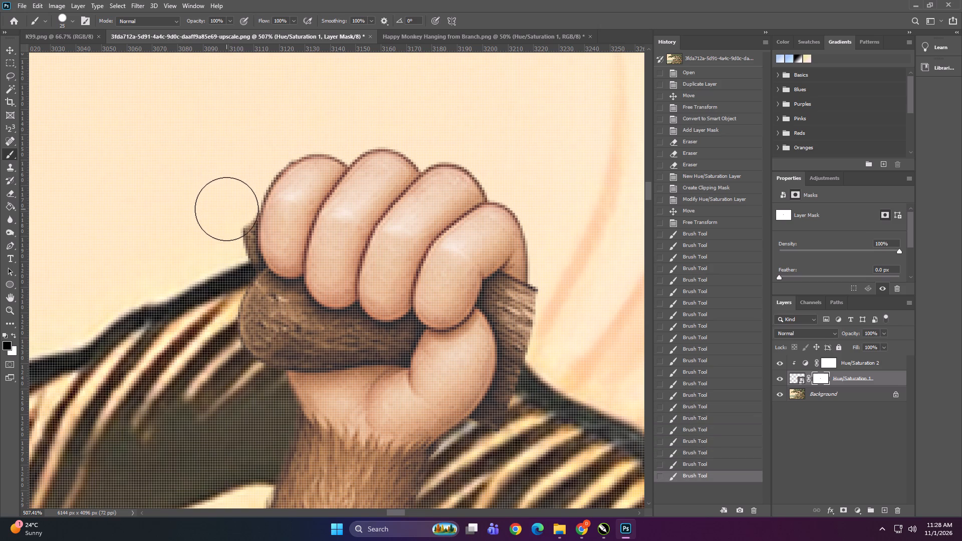
{"action": "left_click", "coordinate": [226, 209]}
{"action": "left_click", "coordinate": [225, 220]}
{"action": "left_click", "coordinate": [224, 226]}
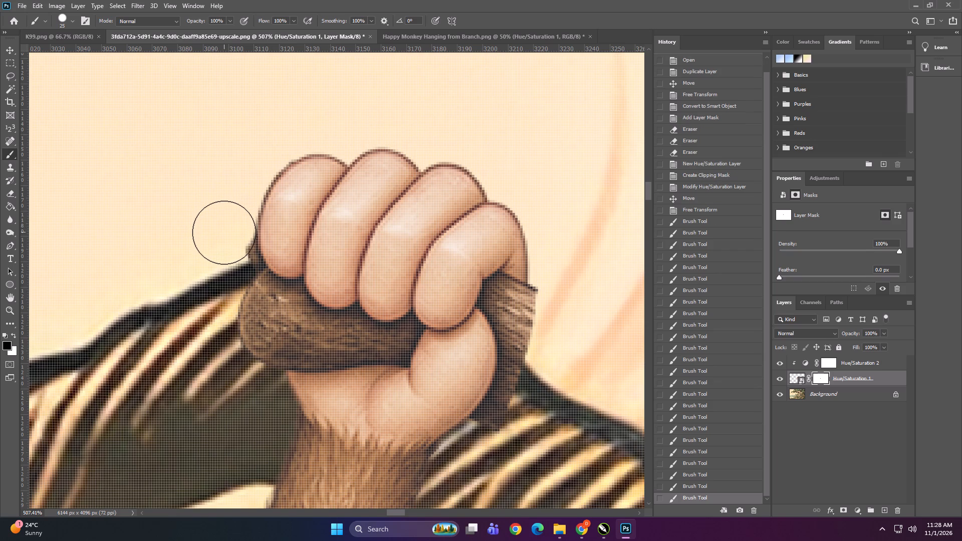
{"action": "left_click", "coordinate": [224, 234]}
{"action": "left_click", "coordinate": [224, 243]}
{"action": "left_click", "coordinate": [226, 251]}
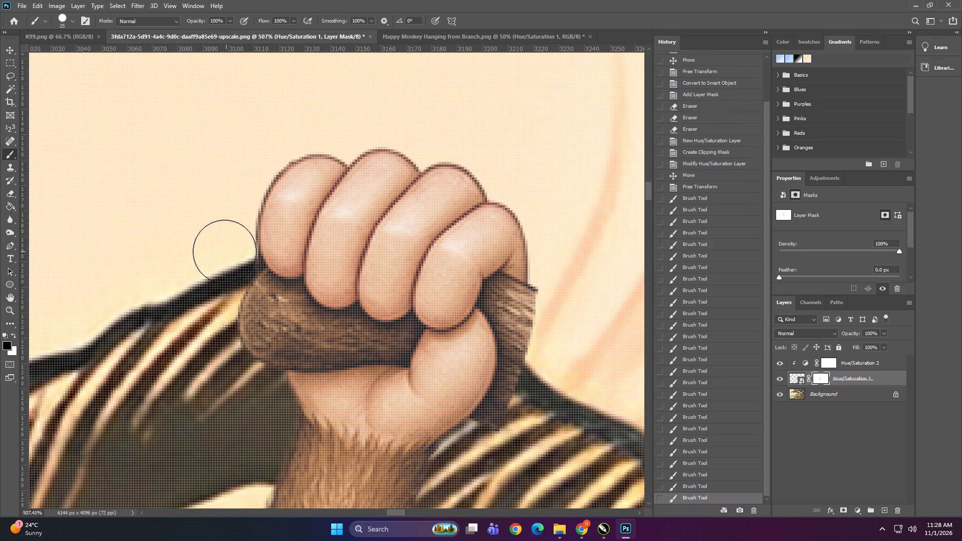
{"action": "left_click", "coordinate": [224, 235]}
{"action": "left_click", "coordinate": [224, 225]}
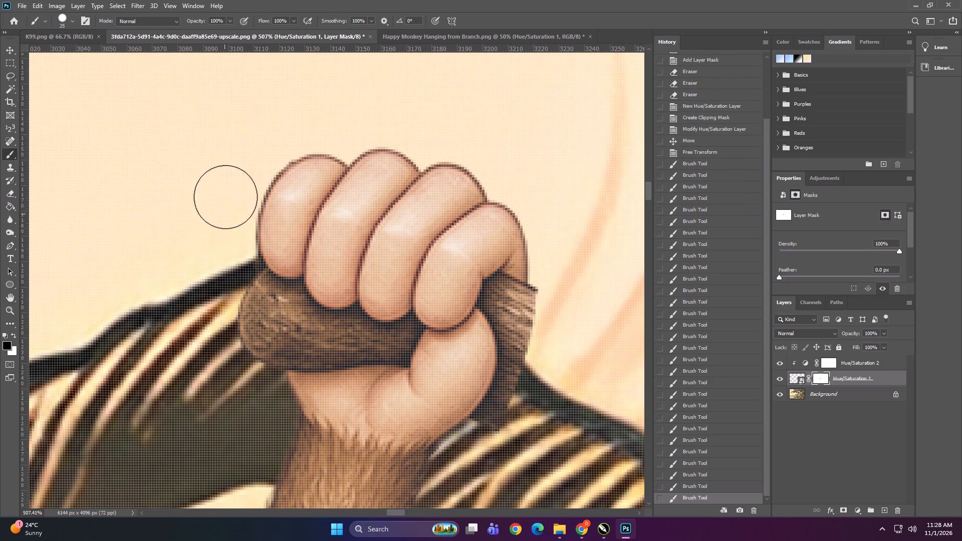
Mask out the rounded stick end protruding below the outermost finger, cutting it back to the wrist's outer edge.
{"action": "scroll", "coordinate": [222, 205], "scroll_direction": "down", "scroll_amount": 5, "text": "alt"}
{"action": "scroll", "coordinate": [246, 246], "scroll_direction": "up", "scroll_amount": 5, "text": "alt"}
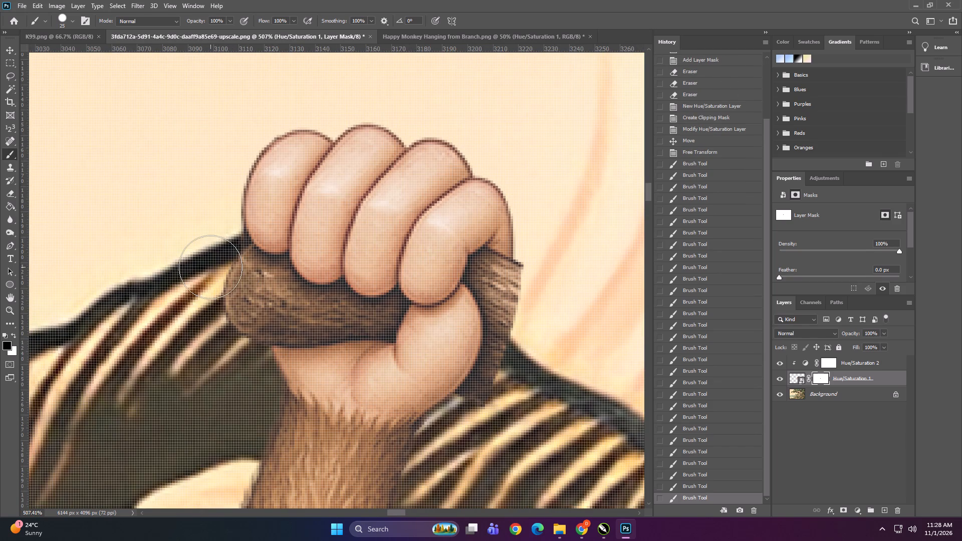
{"action": "left_click", "coordinate": [220, 266]}
{"action": "left_click_drag", "start_coordinate": [222, 266], "coordinate": [224, 274]}
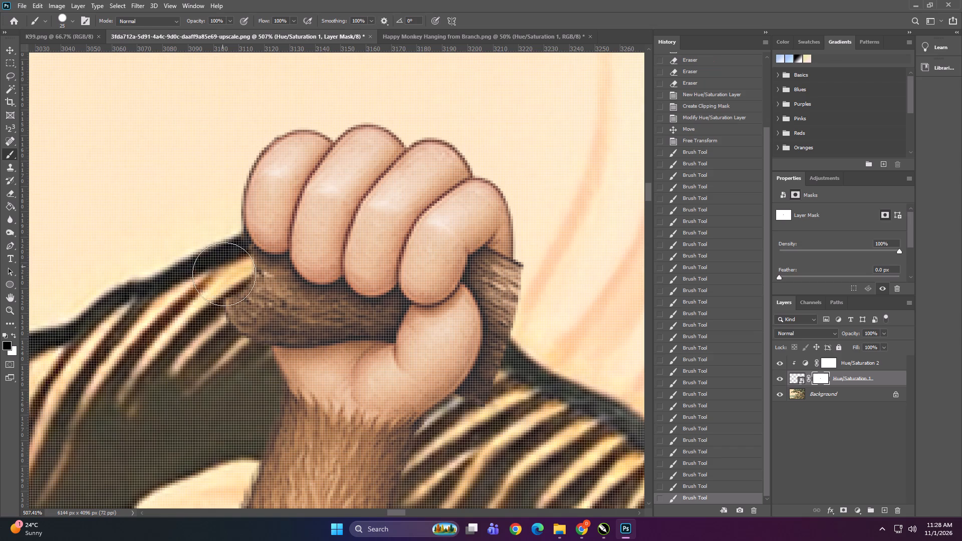
{"action": "left_click_drag", "start_coordinate": [224, 274], "coordinate": [229, 343]}
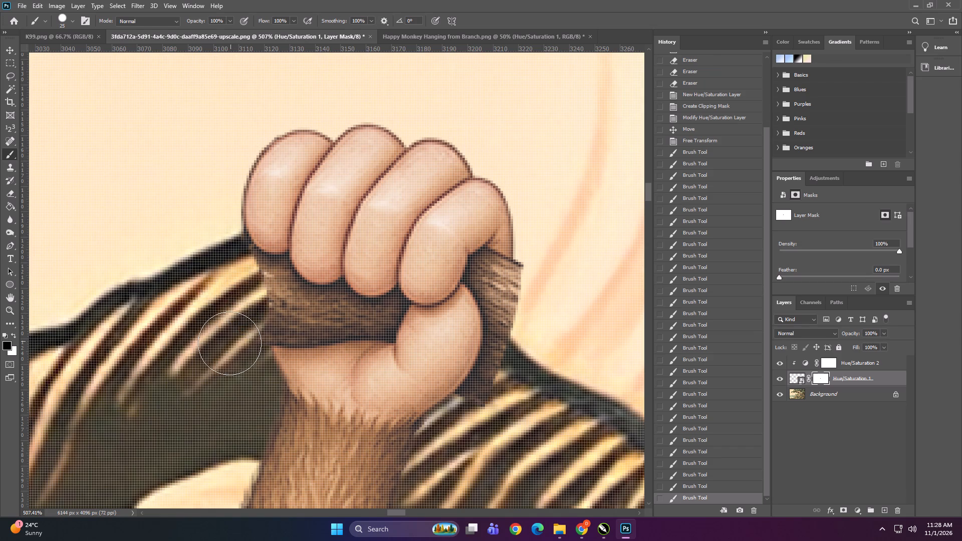
{"action": "left_click_drag", "start_coordinate": [229, 343], "coordinate": [229, 345]}
{"action": "left_click", "coordinate": [230, 339]}
{"action": "left_click", "coordinate": [232, 339]}
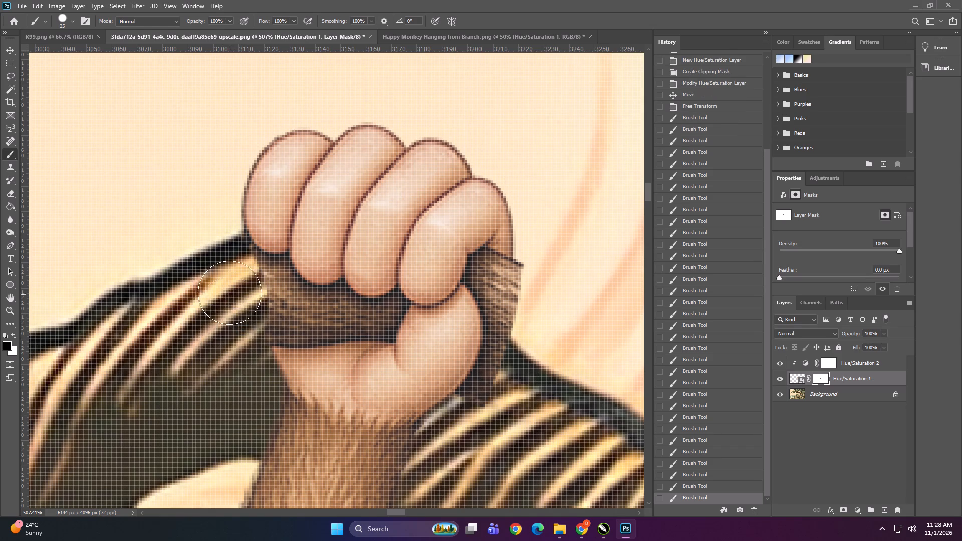
{"action": "left_click", "coordinate": [227, 266]}
{"action": "left_click", "coordinate": [227, 266]}
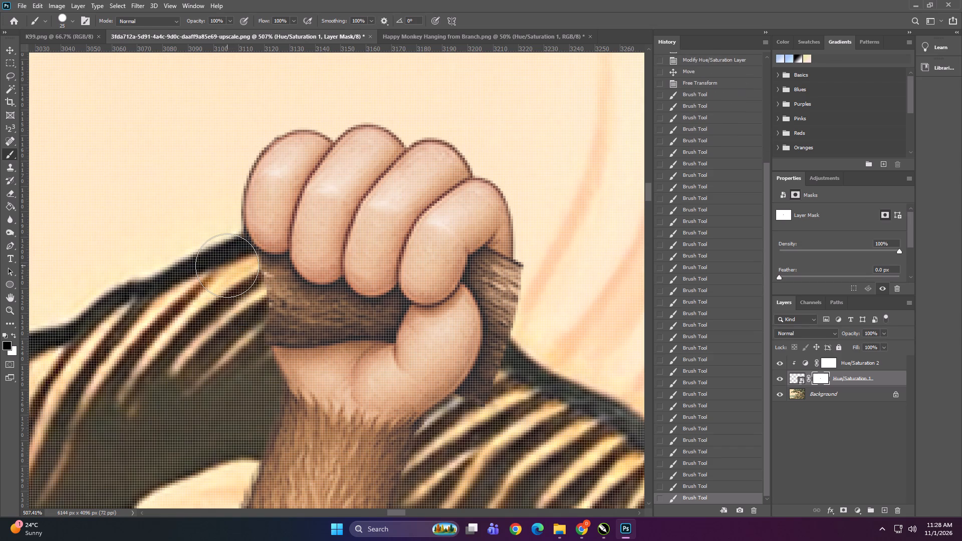
Reduce the brush size to 9 and trim the stick's cut end beneath the outermost finger.
{"action": "key", "text": "bracketleft"}
{"action": "key", "text": "bracketleft"}
{"action": "key", "text": "bracketleft"}
{"action": "key", "text": "bracketleft"}
{"action": "left_click_drag", "start_coordinate": [251, 261], "coordinate": [267, 270]}
{"action": "double_click", "coordinate": [267, 270]}
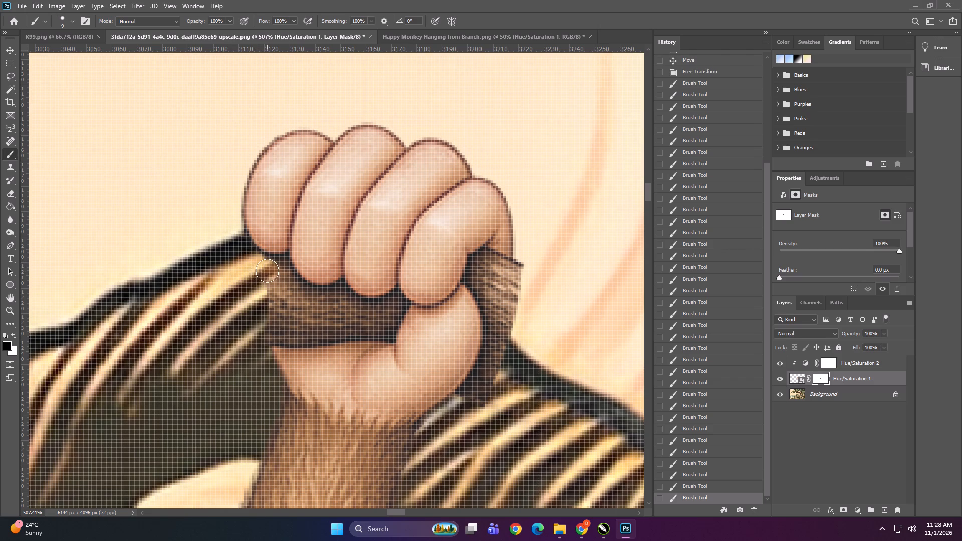
{"action": "left_click_drag", "start_coordinate": [262, 269], "coordinate": [290, 319]}
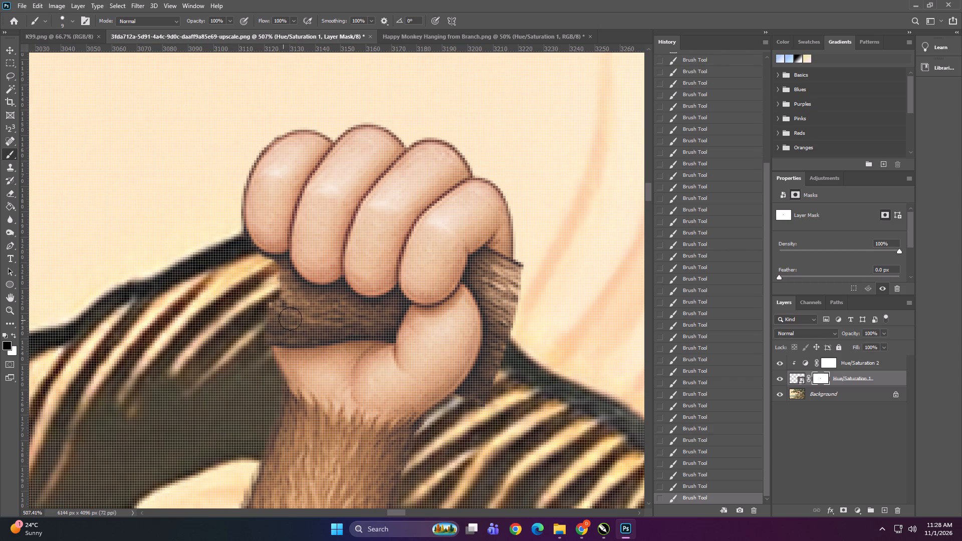
Mask out the stick section inside the grip, between the fingertips and the palm, as far as the thumb.
{"action": "left_click_drag", "start_coordinate": [290, 319], "coordinate": [260, 324]}
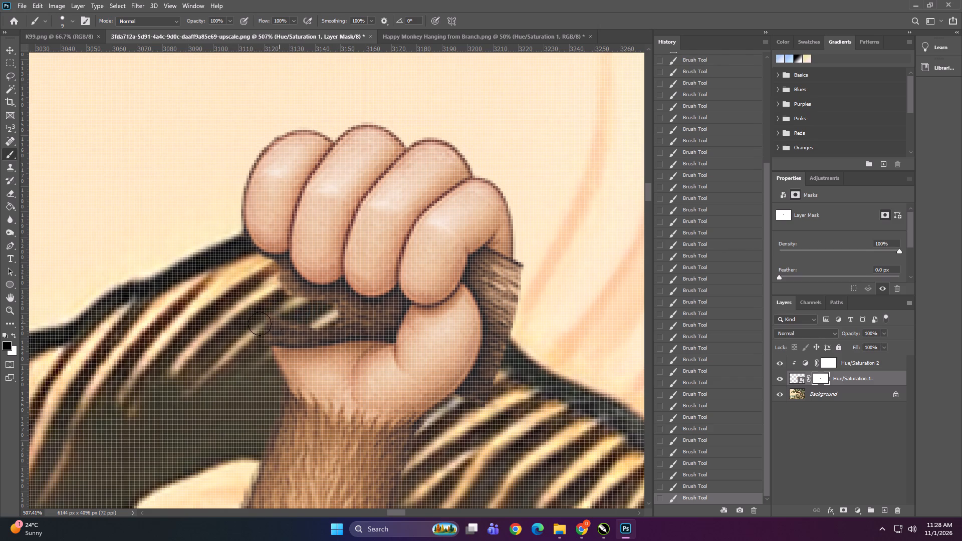
{"action": "left_click_drag", "start_coordinate": [260, 324], "coordinate": [363, 322]}
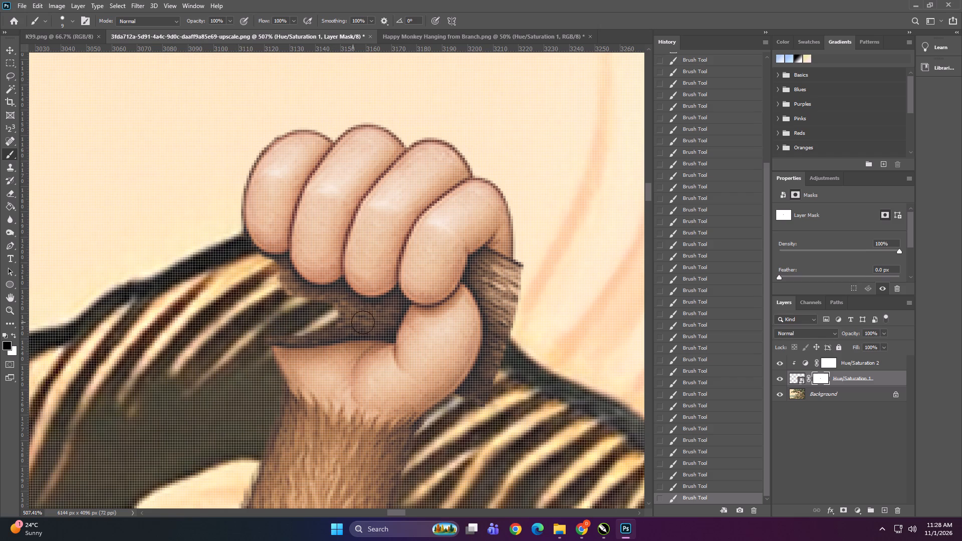
{"action": "left_click_drag", "start_coordinate": [363, 322], "coordinate": [377, 321]}
{"action": "left_click_drag", "start_coordinate": [376, 322], "coordinate": [339, 321]}
{"action": "left_click_drag", "start_coordinate": [339, 321], "coordinate": [288, 313]}
{"action": "left_click_drag", "start_coordinate": [344, 310], "coordinate": [287, 305]}
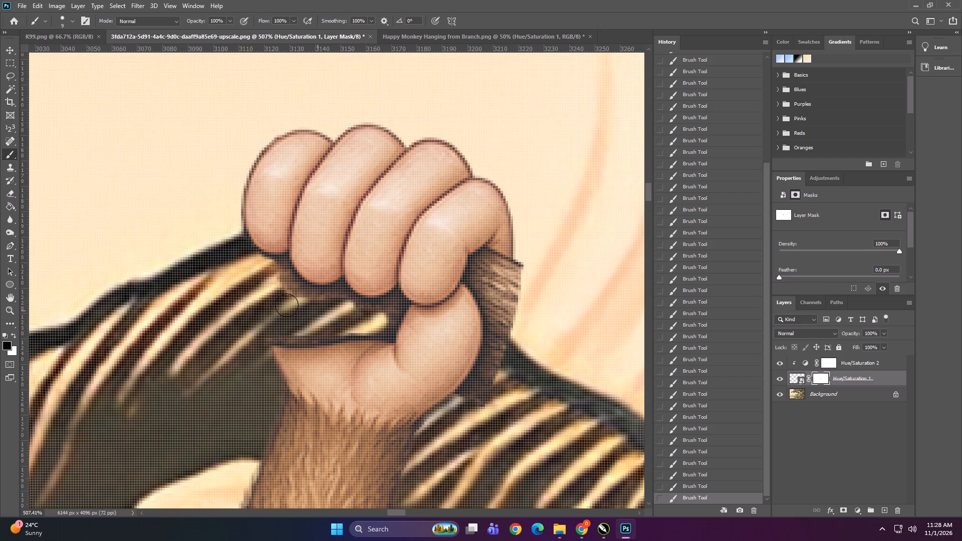
{"action": "left_click_drag", "start_coordinate": [287, 305], "coordinate": [224, 288]}
{"action": "left_click_drag", "start_coordinate": [264, 332], "coordinate": [341, 329]}
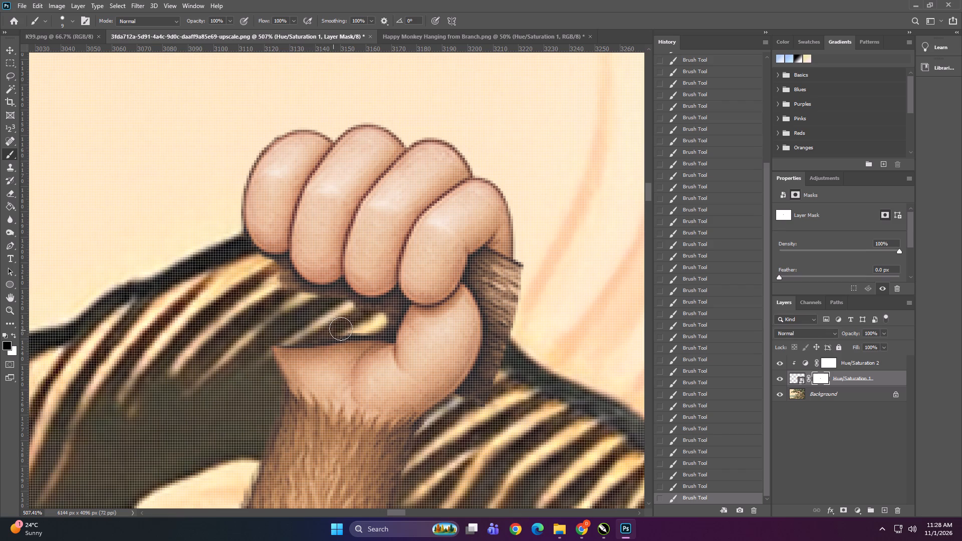
{"action": "left_click_drag", "start_coordinate": [341, 329], "coordinate": [375, 326]}
Hide the Background layer and mask out the dark stick remnants along the palm's upper edge and beside the thumb.
{"action": "left_click", "coordinate": [779, 395]}
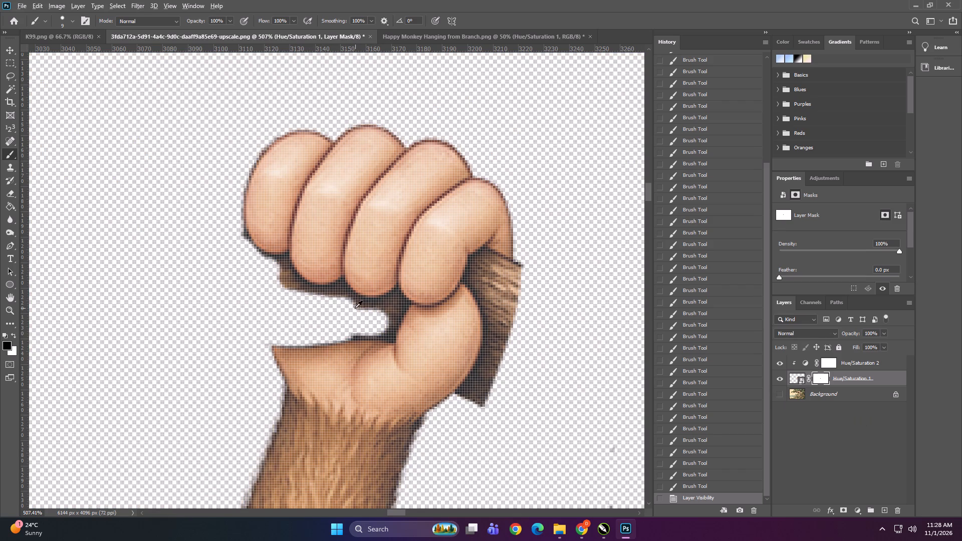
{"action": "scroll", "coordinate": [354, 309], "scroll_direction": "up", "scroll_amount": 5, "text": "alt"}
{"action": "left_click_drag", "start_coordinate": [346, 339], "coordinate": [389, 334]}
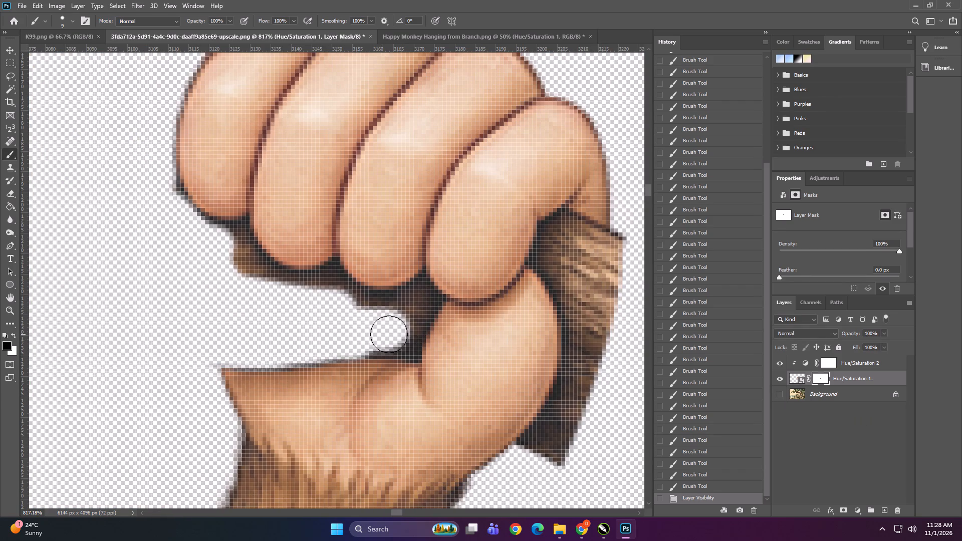
{"action": "left_click_drag", "start_coordinate": [389, 334], "coordinate": [389, 334]}
{"action": "left_click", "coordinate": [389, 334]}
{"action": "left_click", "coordinate": [381, 336]}
{"action": "left_click", "coordinate": [369, 337]}
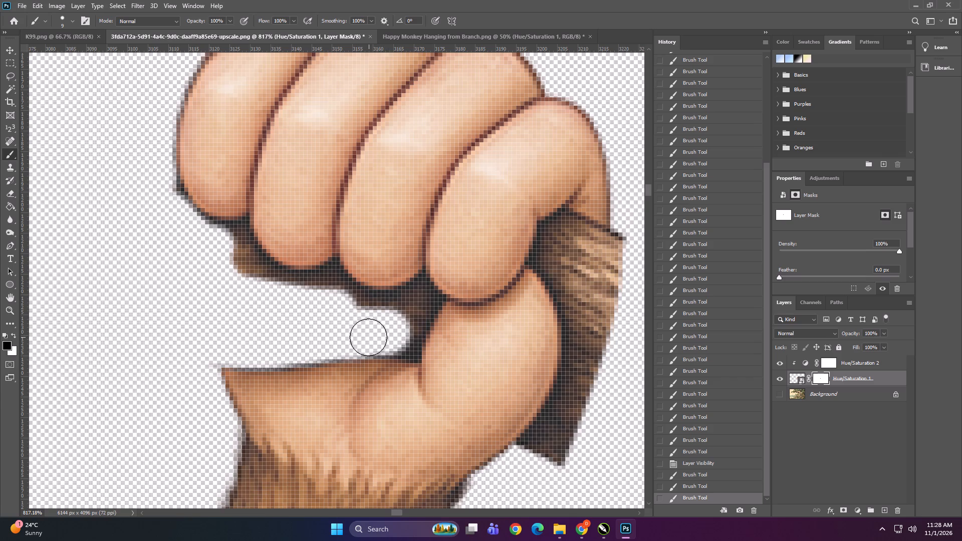
{"action": "left_click", "coordinate": [285, 348]}
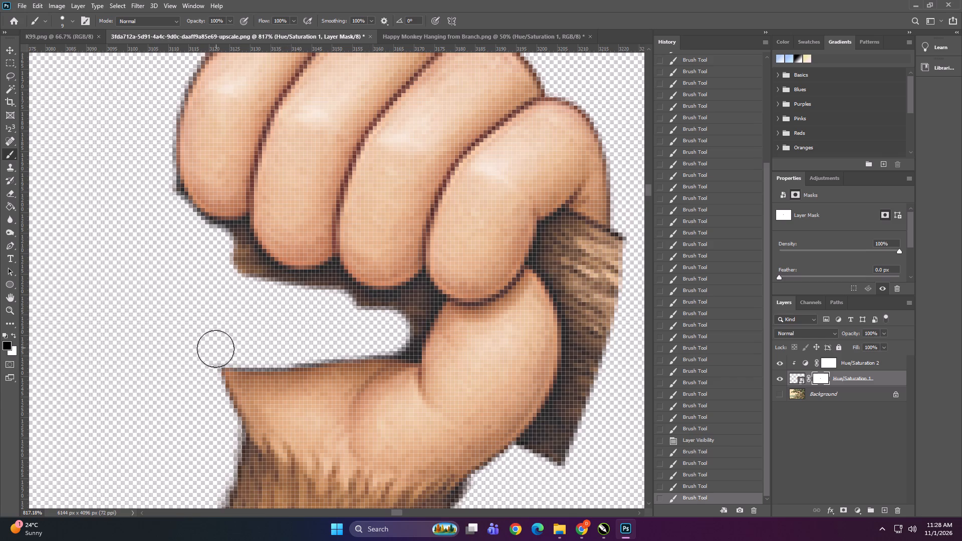
{"action": "left_click", "coordinate": [208, 350]}
Mask out the brown stick remnant beneath the outermost finger and along the lower edge of the second finger.
{"action": "left_click", "coordinate": [228, 248]}
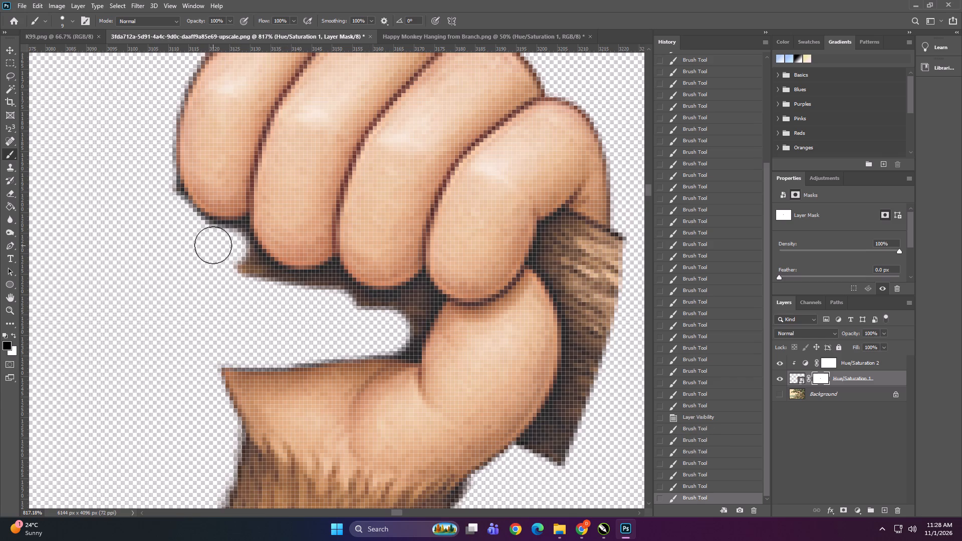
{"action": "left_click", "coordinate": [212, 245]}
{"action": "left_click", "coordinate": [207, 240]}
{"action": "left_click", "coordinate": [166, 199]}
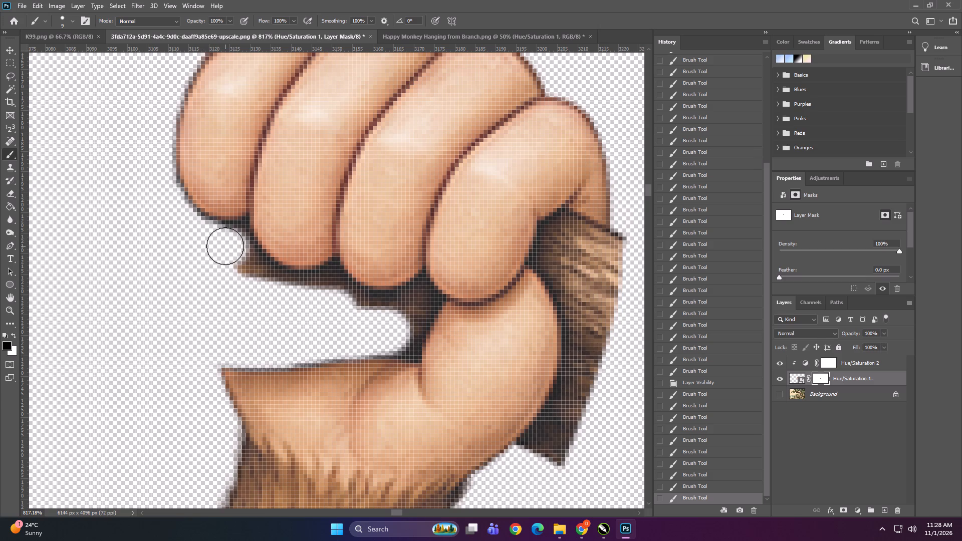
{"action": "left_click_drag", "start_coordinate": [236, 260], "coordinate": [266, 295]}
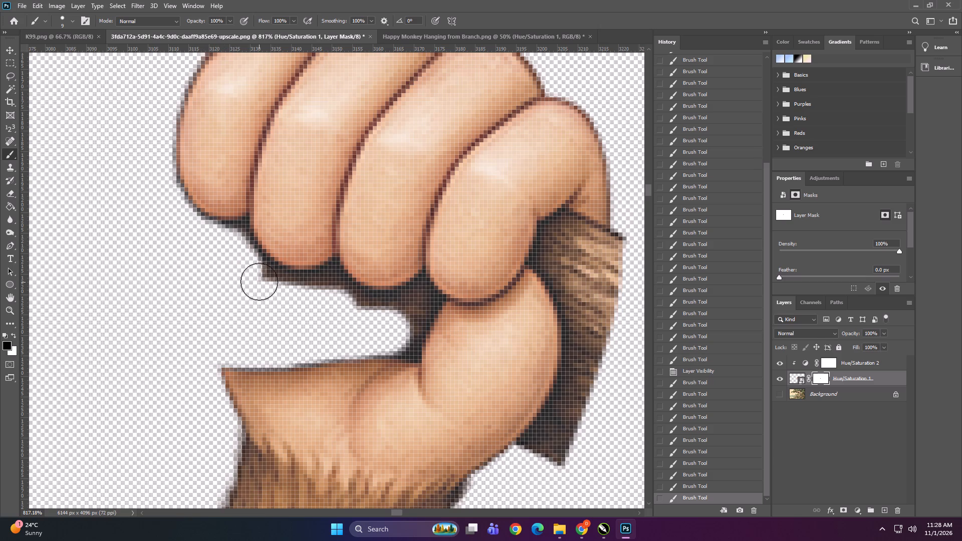
{"action": "left_click_drag", "start_coordinate": [259, 282], "coordinate": [304, 299]}
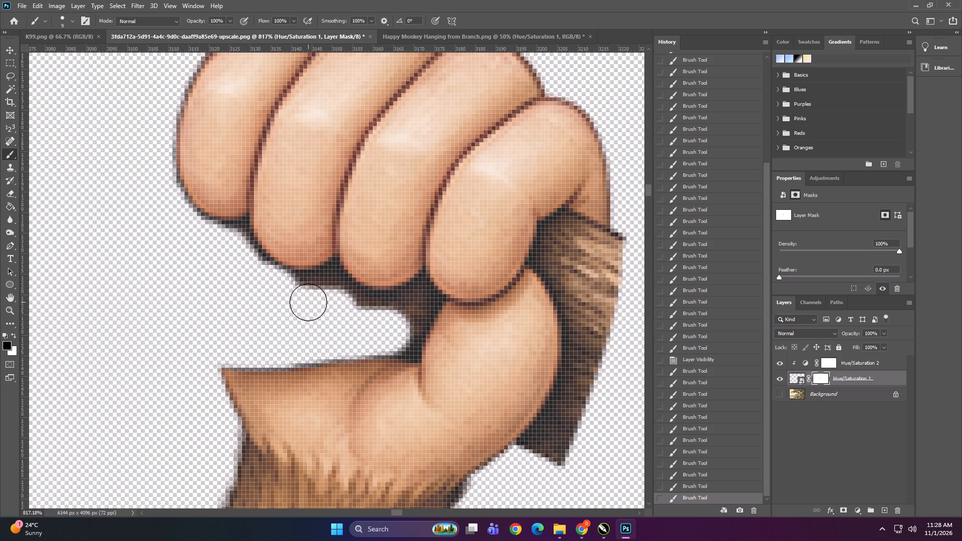
{"action": "key", "text": "ctrl+z"}
{"action": "left_click_drag", "start_coordinate": [257, 280], "coordinate": [327, 314]}
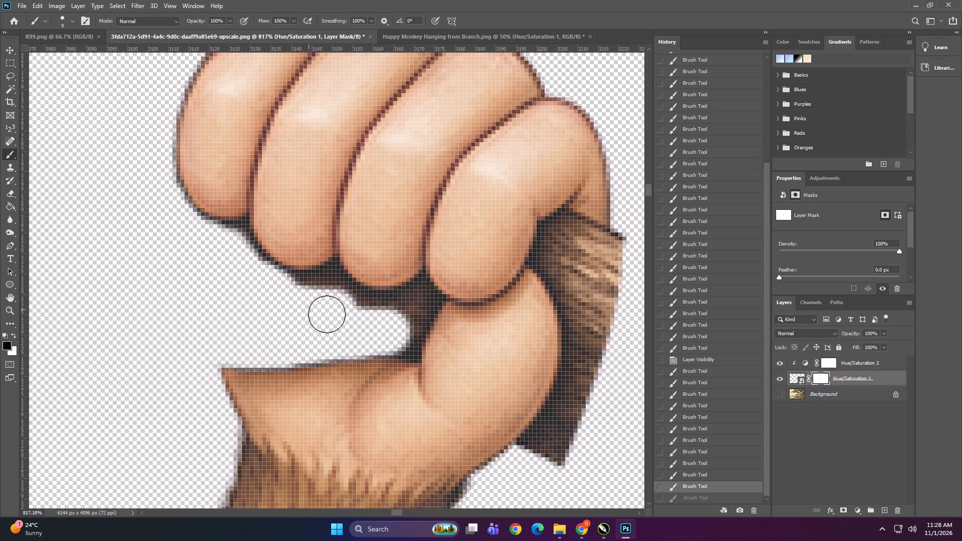
{"action": "left_click_drag", "start_coordinate": [327, 314], "coordinate": [322, 312]}
Reduce the brush size to 2 and mask out the dark remnant in the notch between the outermost and second fingers.
{"action": "key", "text": "bracketleft"}
{"action": "key", "text": "bracketleft"}
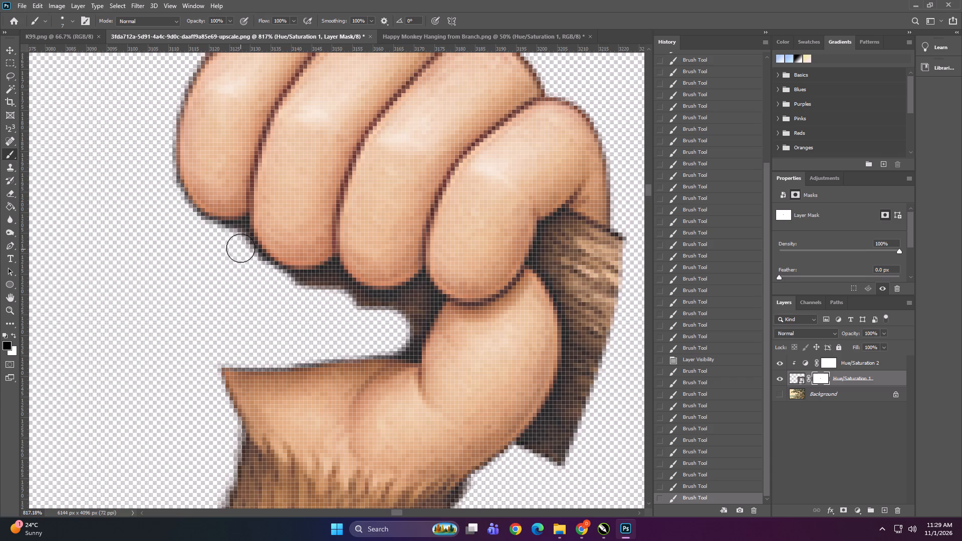
{"action": "key", "text": "bracketleft"}
{"action": "key", "text": "bracketleft"}
{"action": "type", "text": "[["}
{"action": "key", "text": "bracketleft"}
{"action": "left_click_drag", "start_coordinate": [225, 229], "coordinate": [234, 228]}
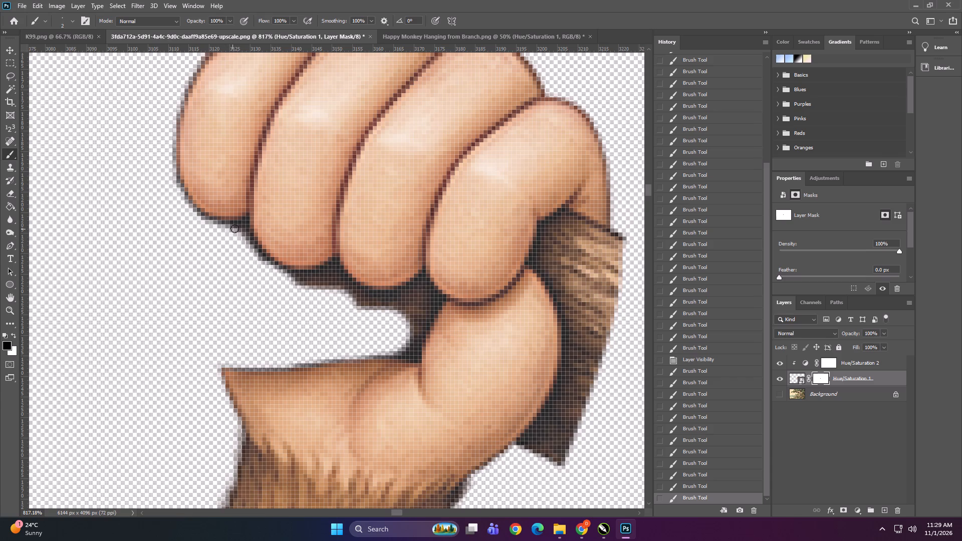
{"action": "left_click_drag", "start_coordinate": [234, 228], "coordinate": [245, 225]}
{"action": "left_click", "coordinate": [245, 225]}
{"action": "left_click", "coordinate": [245, 225]}
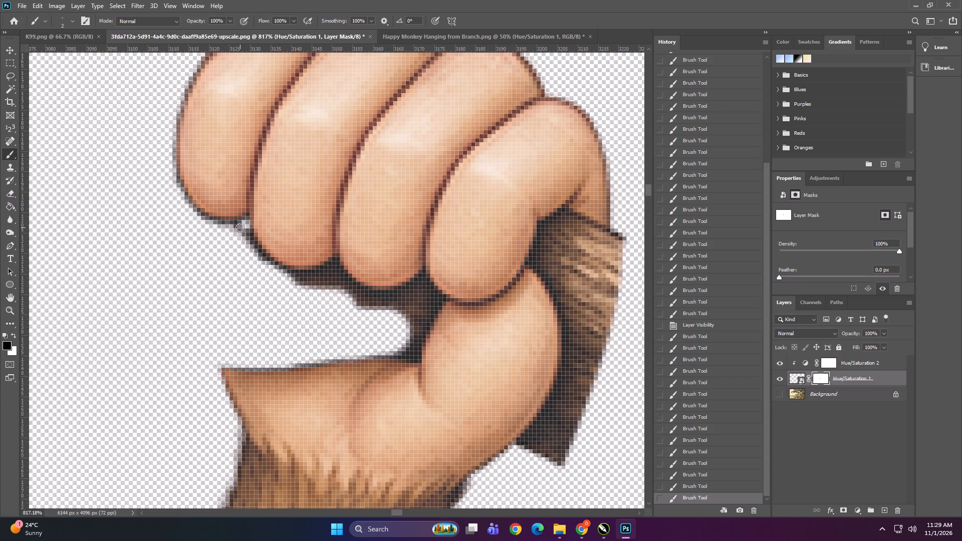
{"action": "left_click", "coordinate": [239, 227]}
{"action": "left_click", "coordinate": [235, 228]}
{"action": "left_click", "coordinate": [232, 231]}
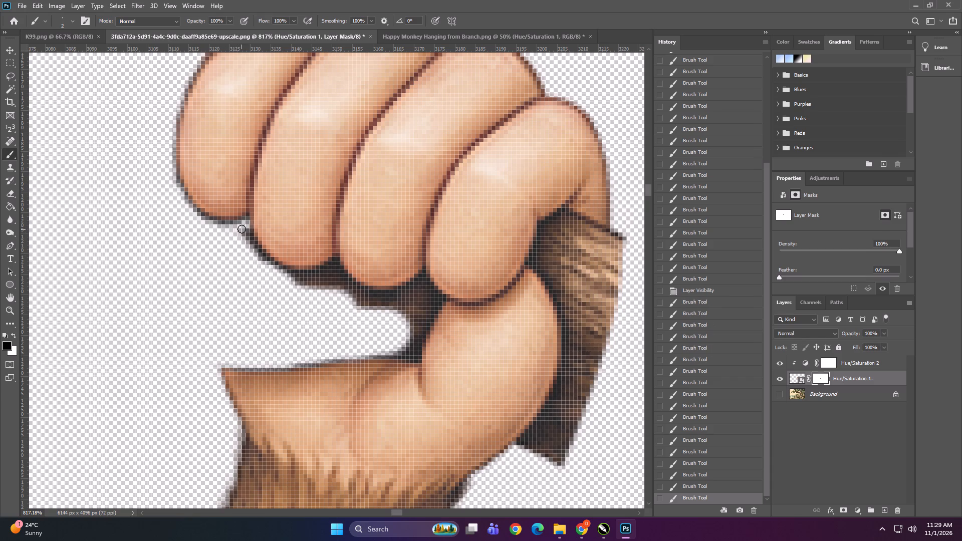
{"action": "left_click_drag", "start_coordinate": [242, 228], "coordinate": [213, 245]}
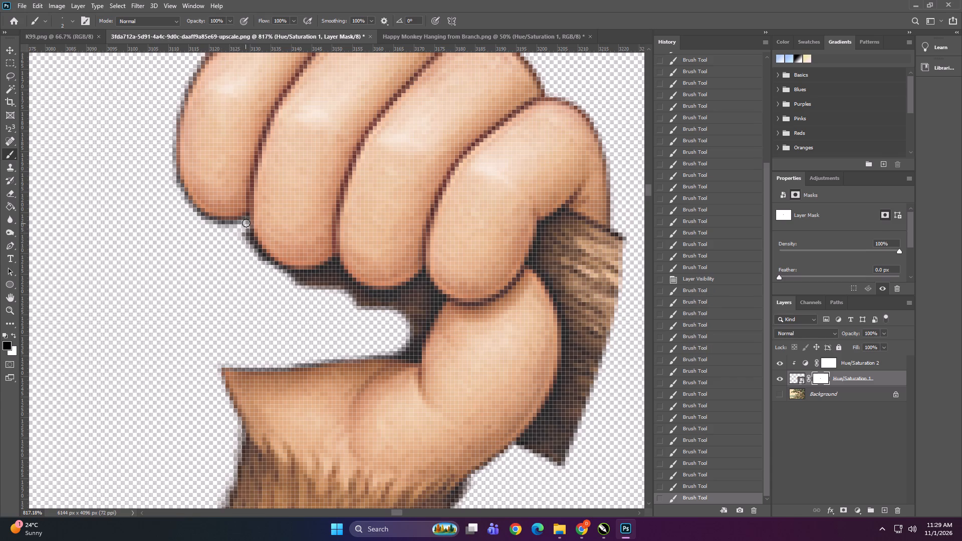
{"action": "left_click", "coordinate": [246, 223]}
Trim the dark fringe around the second finger's outer curve, from the notch down to its fingertip.
{"action": "left_click_drag", "start_coordinate": [245, 229], "coordinate": [253, 250]}
{"action": "left_click_drag", "start_coordinate": [247, 239], "coordinate": [263, 262]}
{"action": "left_click_drag", "start_coordinate": [243, 234], "coordinate": [255, 262]}
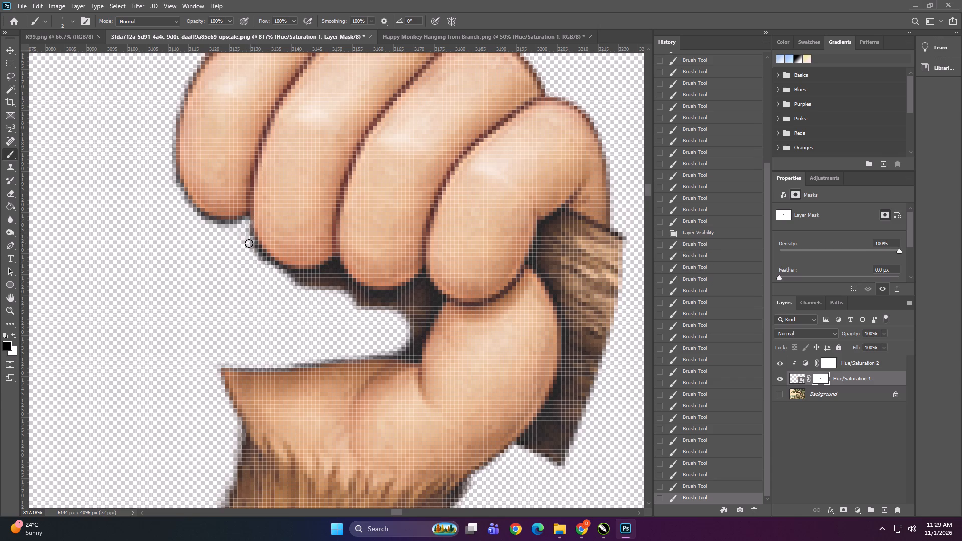
{"action": "left_click", "coordinate": [249, 240]}
{"action": "left_click_drag", "start_coordinate": [245, 242], "coordinate": [275, 269]}
{"action": "left_click_drag", "start_coordinate": [275, 269], "coordinate": [278, 274]}
{"action": "left_click_drag", "start_coordinate": [259, 264], "coordinate": [282, 267]}
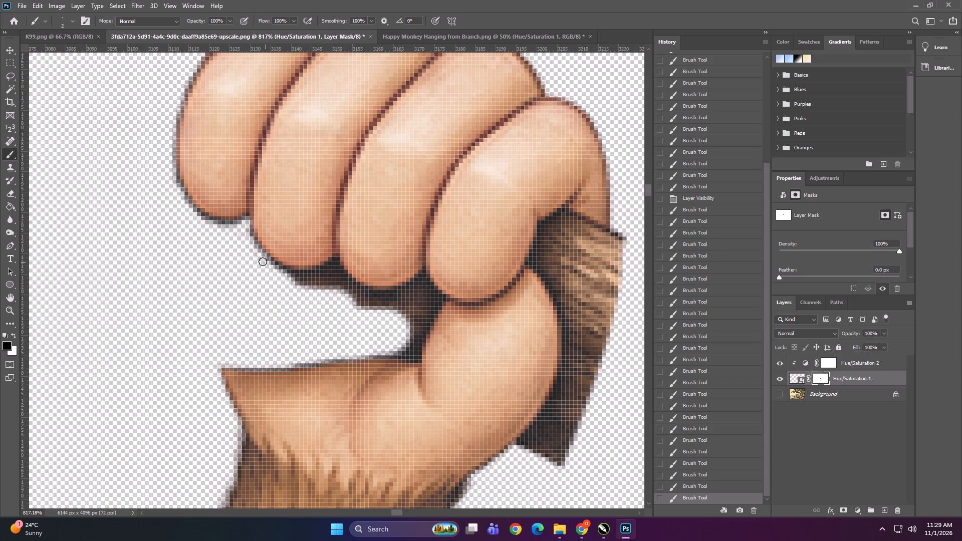
{"action": "left_click_drag", "start_coordinate": [262, 260], "coordinate": [302, 290]}
Mask out the brown stick remnant below the gap between the second and third fingertips.
{"action": "left_click_drag", "start_coordinate": [284, 282], "coordinate": [323, 284]}
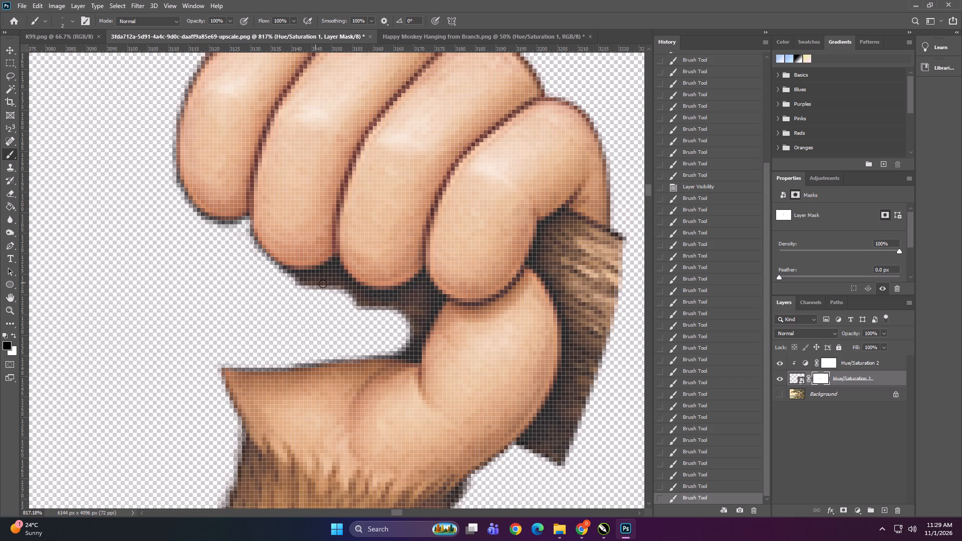
{"action": "left_click_drag", "start_coordinate": [323, 284], "coordinate": [336, 287]}
{"action": "left_click_drag", "start_coordinate": [289, 279], "coordinate": [326, 281]}
{"action": "left_click_drag", "start_coordinate": [334, 266], "coordinate": [290, 281]}
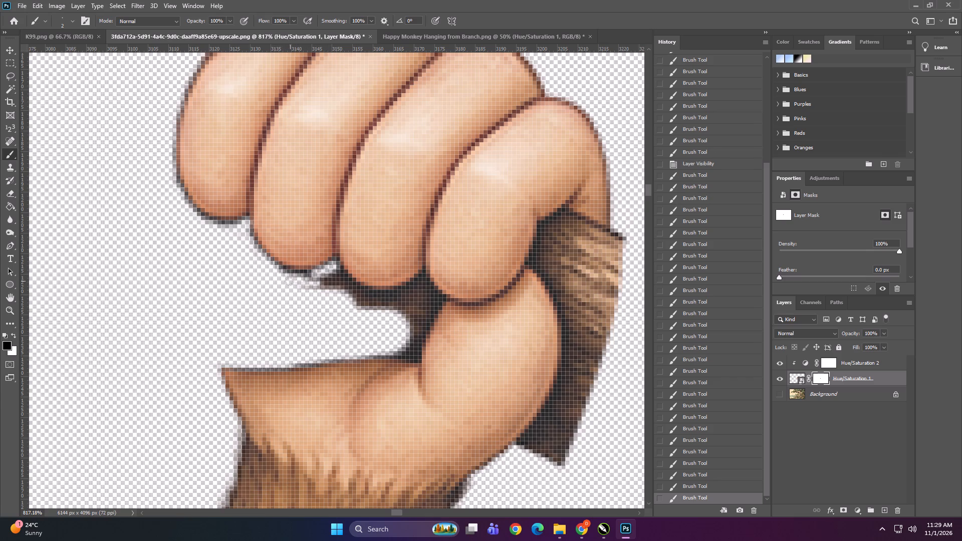
{"action": "left_click_drag", "start_coordinate": [316, 278], "coordinate": [288, 277]}
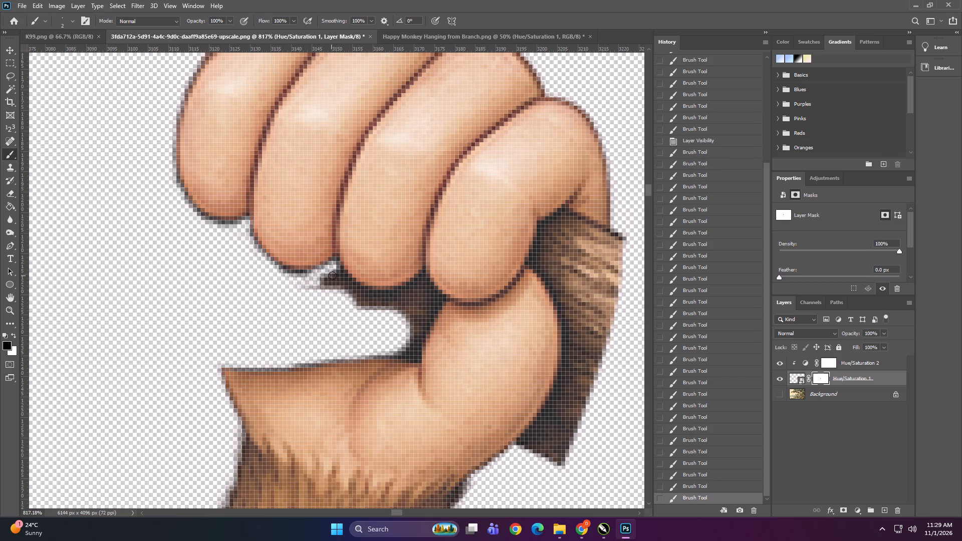
{"action": "left_click_drag", "start_coordinate": [334, 269], "coordinate": [351, 285]}
{"action": "left_click_drag", "start_coordinate": [351, 285], "coordinate": [370, 314]}
{"action": "left_click_drag", "start_coordinate": [350, 298], "coordinate": [343, 286]}
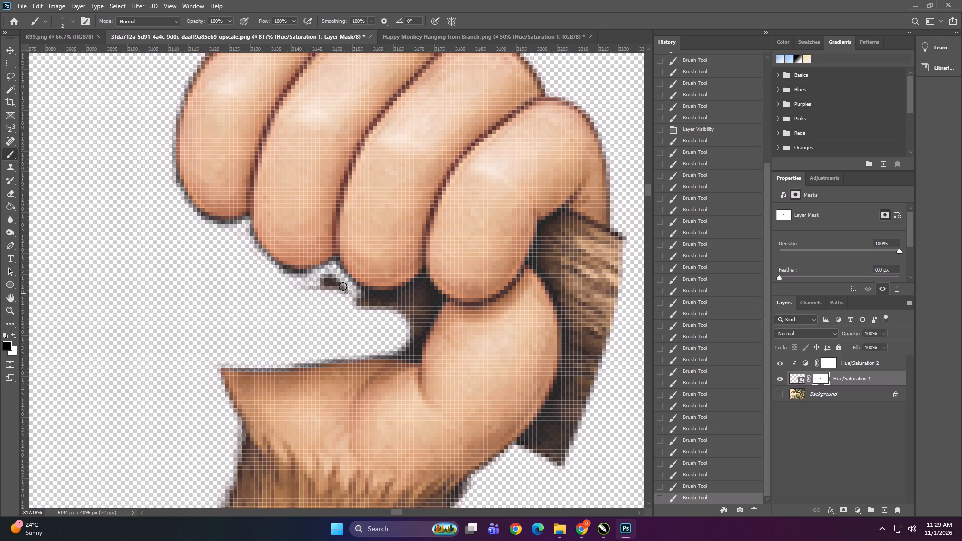
{"action": "left_click_drag", "start_coordinate": [343, 286], "coordinate": [334, 276]}
{"action": "left_click_drag", "start_coordinate": [334, 276], "coordinate": [335, 287]}
{"action": "left_click_drag", "start_coordinate": [335, 287], "coordinate": [322, 286]}
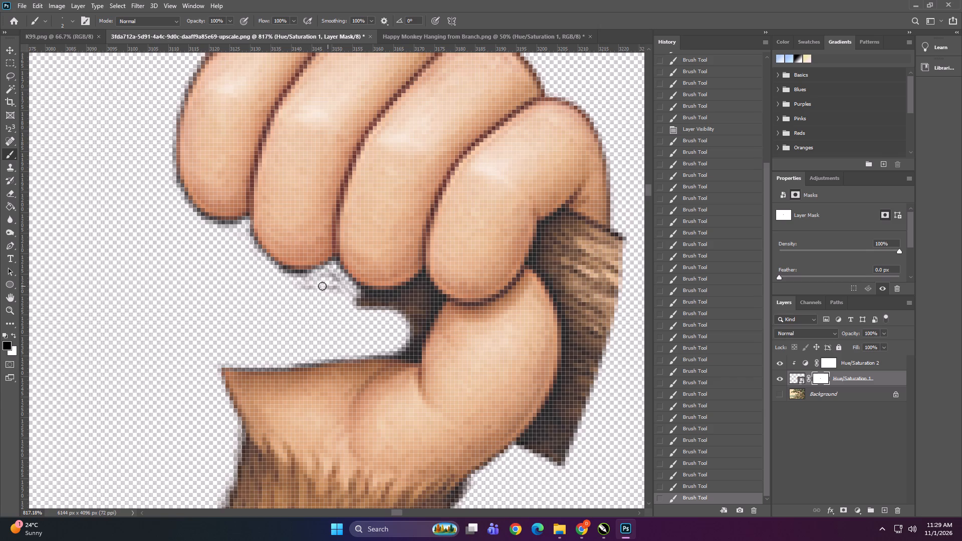
{"action": "left_click_drag", "start_coordinate": [322, 286], "coordinate": [333, 283]}
Clean the faint leftover specks from the layer mask beneath the second fingertip.
{"action": "left_click_drag", "start_coordinate": [333, 276], "coordinate": [315, 289]}
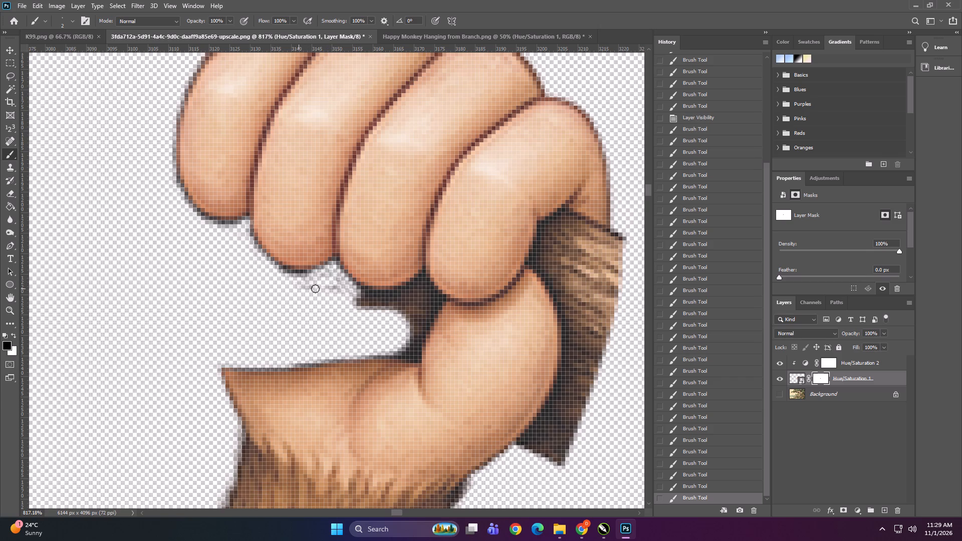
{"action": "left_click_drag", "start_coordinate": [315, 289], "coordinate": [302, 285]}
{"action": "left_click_drag", "start_coordinate": [314, 281], "coordinate": [342, 291]}
{"action": "left_click_drag", "start_coordinate": [335, 290], "coordinate": [314, 290]}
{"action": "left_click_drag", "start_coordinate": [317, 289], "coordinate": [291, 288]}
{"action": "left_click_drag", "start_coordinate": [314, 286], "coordinate": [311, 286]}
{"action": "left_click_drag", "start_coordinate": [311, 286], "coordinate": [291, 291]}
{"action": "left_click_drag", "start_coordinate": [311, 285], "coordinate": [278, 286]}
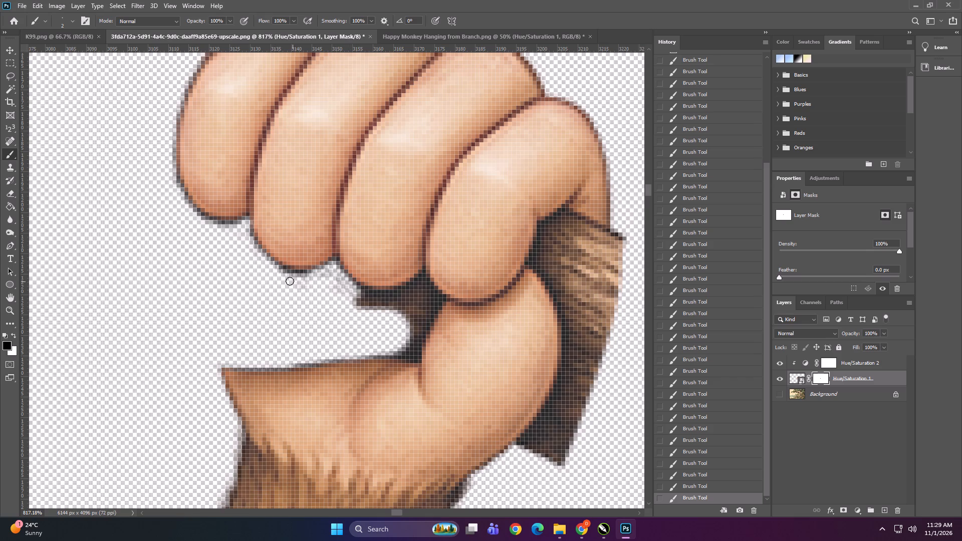
{"action": "left_click_drag", "start_coordinate": [295, 279], "coordinate": [310, 277]}
{"action": "left_click_drag", "start_coordinate": [306, 277], "coordinate": [286, 280]}
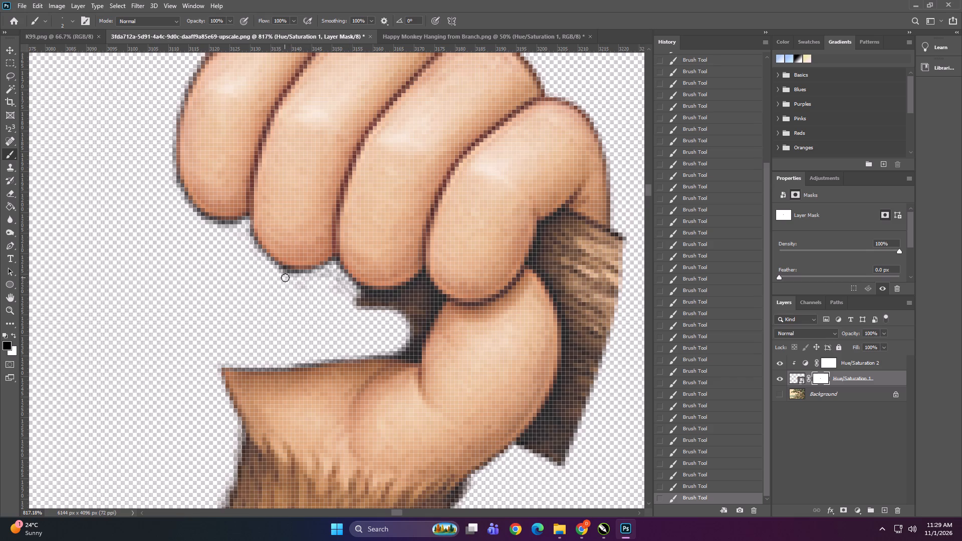
{"action": "left_click", "coordinate": [288, 276]}
Mask out the dark stick strip directly beneath the third fingertip, up to the notch beside the fourth finger.
{"action": "left_click_drag", "start_coordinate": [358, 291], "coordinate": [370, 301]}
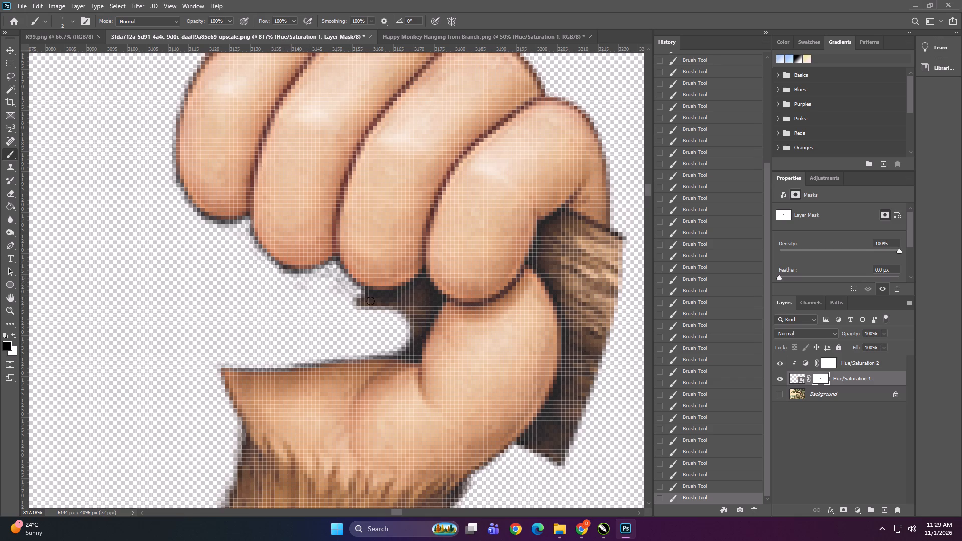
{"action": "left_click_drag", "start_coordinate": [370, 301], "coordinate": [377, 301]}
{"action": "left_click", "coordinate": [375, 301]}
{"action": "left_click_drag", "start_coordinate": [371, 300], "coordinate": [417, 292]}
{"action": "left_click_drag", "start_coordinate": [417, 292], "coordinate": [420, 286]}
{"action": "left_click_drag", "start_coordinate": [423, 280], "coordinate": [422, 280]}
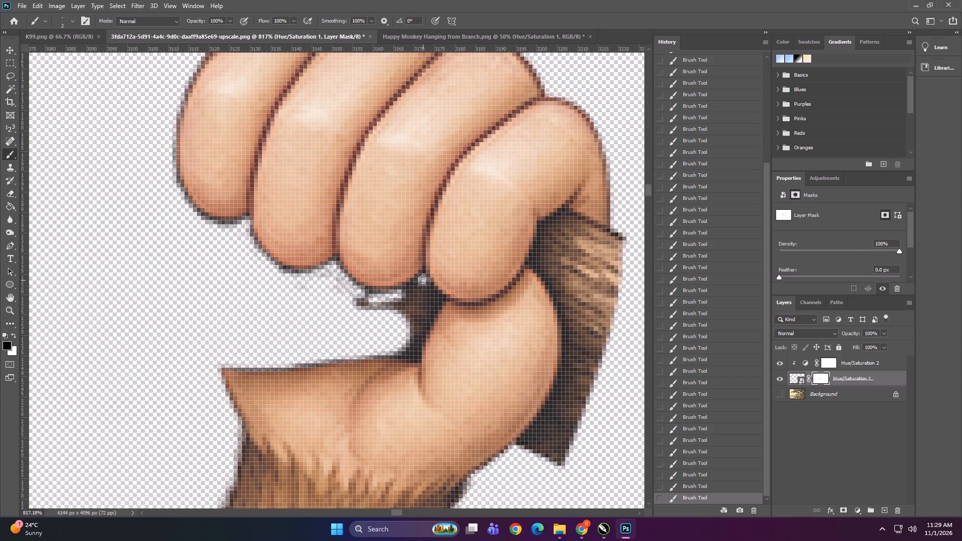
{"action": "left_click_drag", "start_coordinate": [422, 280], "coordinate": [387, 302]}
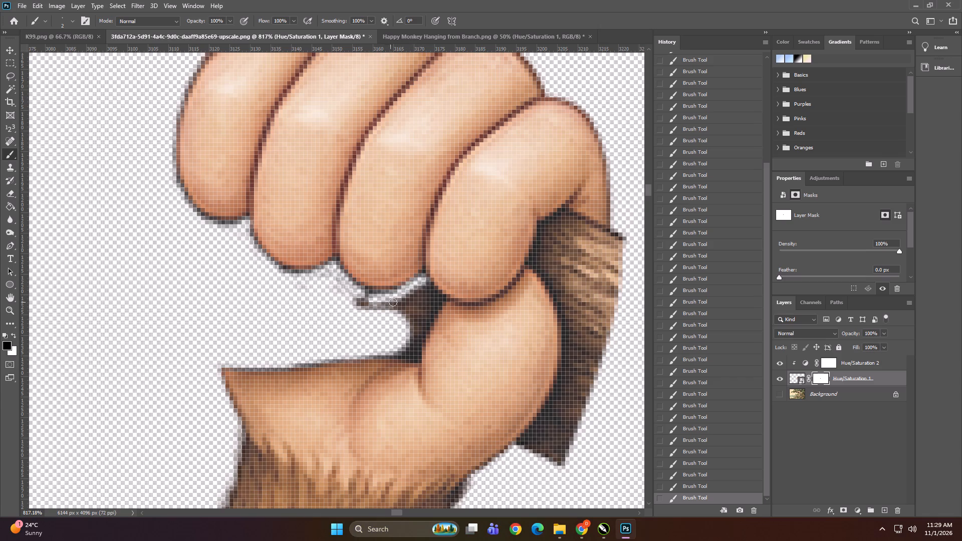
{"action": "left_click_drag", "start_coordinate": [407, 291], "coordinate": [366, 298]}
Mask out the stick remnant's pointed end and the faint specks below the gap between the second and third fingertips.
{"action": "left_click_drag", "start_coordinate": [366, 298], "coordinate": [347, 293]}
{"action": "left_click_drag", "start_coordinate": [349, 298], "coordinate": [348, 298]}
{"action": "left_click_drag", "start_coordinate": [348, 298], "coordinate": [350, 309]}
{"action": "left_click_drag", "start_coordinate": [350, 309], "coordinate": [362, 307]}
{"action": "left_click_drag", "start_coordinate": [362, 307], "coordinate": [334, 295]}
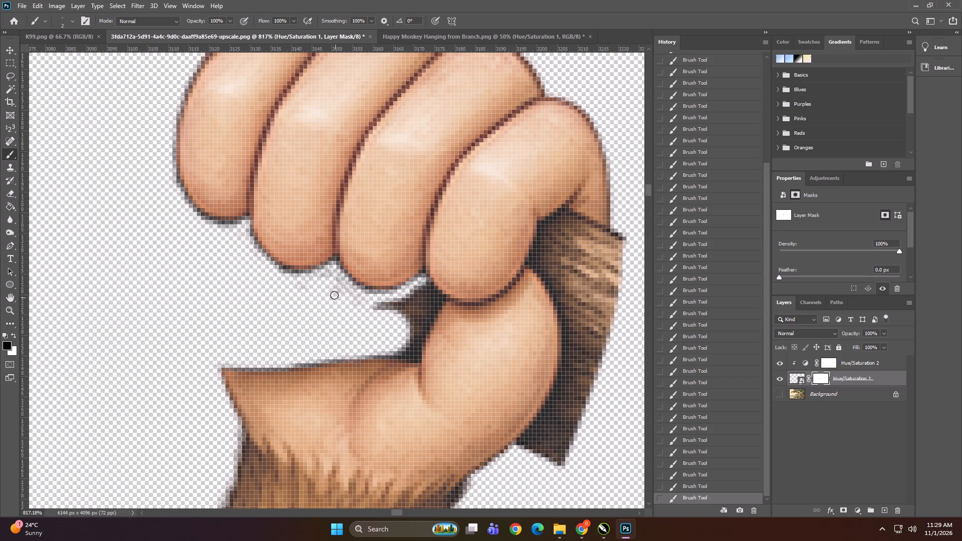
{"action": "left_click_drag", "start_coordinate": [334, 295], "coordinate": [380, 309]}
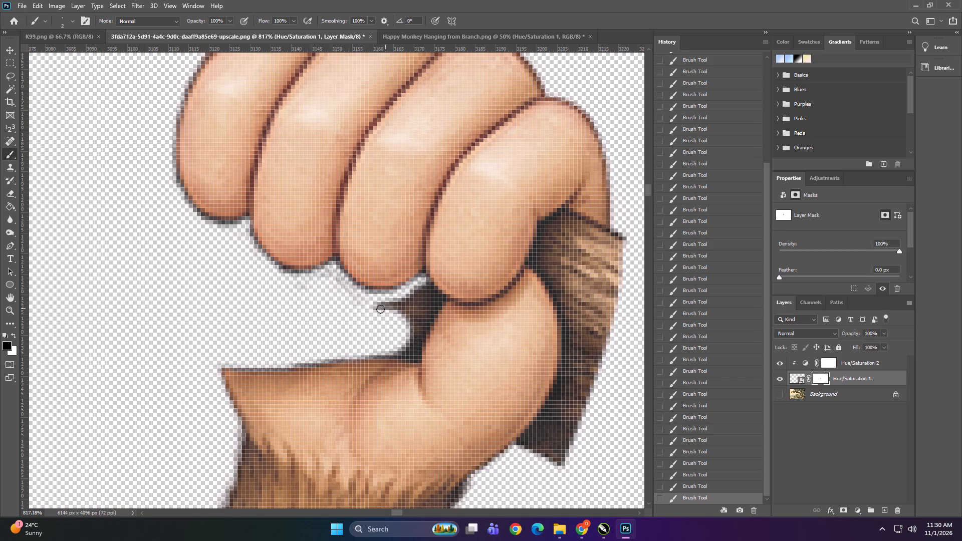
{"action": "left_click_drag", "start_coordinate": [380, 309], "coordinate": [335, 276]}
{"action": "left_click", "coordinate": [334, 276]}
{"action": "left_click_drag", "start_coordinate": [332, 275], "coordinate": [300, 287]}
Mask out the stick along the thumb's inner edge, from the fourth fingertip down to the palm.
{"action": "left_click_drag", "start_coordinate": [375, 309], "coordinate": [422, 303]}
{"action": "left_click_drag", "start_coordinate": [431, 298], "coordinate": [432, 298]}
{"action": "left_click_drag", "start_coordinate": [432, 298], "coordinate": [408, 352]}
{"action": "left_click", "coordinate": [408, 352]}
{"action": "left_click_drag", "start_coordinate": [407, 346], "coordinate": [406, 336]}
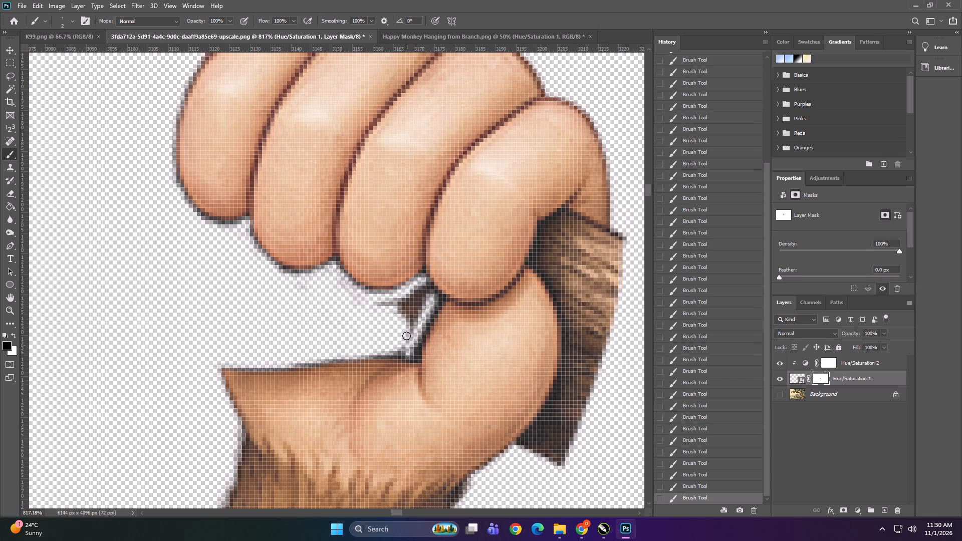
{"action": "left_click_drag", "start_coordinate": [406, 336], "coordinate": [418, 310]}
{"action": "left_click_drag", "start_coordinate": [426, 286], "coordinate": [431, 292]}
{"action": "left_click_drag", "start_coordinate": [431, 292], "coordinate": [432, 298]}
{"action": "left_click_drag", "start_coordinate": [427, 297], "coordinate": [428, 298]}
{"action": "left_click_drag", "start_coordinate": [428, 298], "coordinate": [421, 285]}
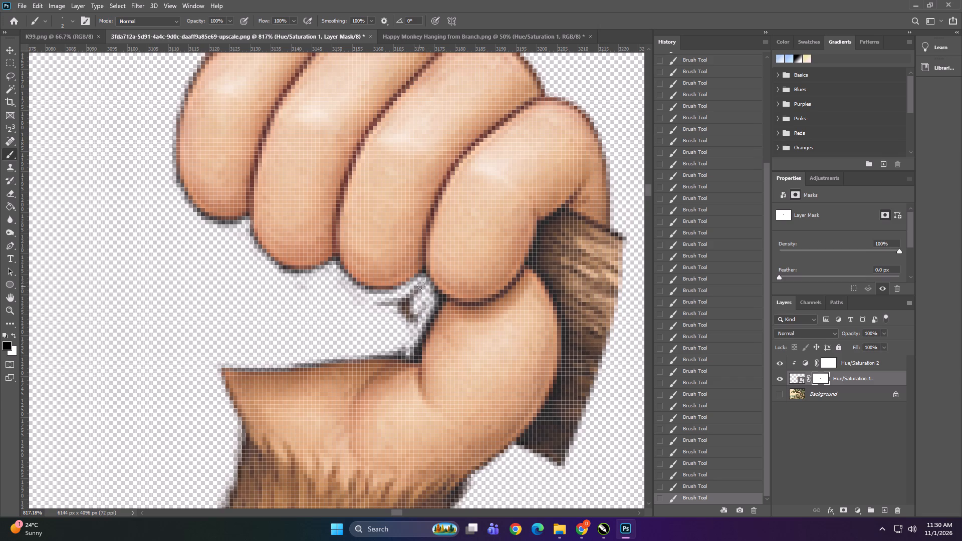
Mask out the thin tail and upper edge of the isolated stick piece below the third fingertip.
{"action": "left_click_drag", "start_coordinate": [421, 285], "coordinate": [367, 309]}
{"action": "left_click_drag", "start_coordinate": [419, 293], "coordinate": [417, 294]}
{"action": "left_click_drag", "start_coordinate": [417, 294], "coordinate": [363, 306]}
{"action": "left_click_drag", "start_coordinate": [367, 306], "coordinate": [407, 303]}
{"action": "left_click_drag", "start_coordinate": [403, 303], "coordinate": [384, 306]}
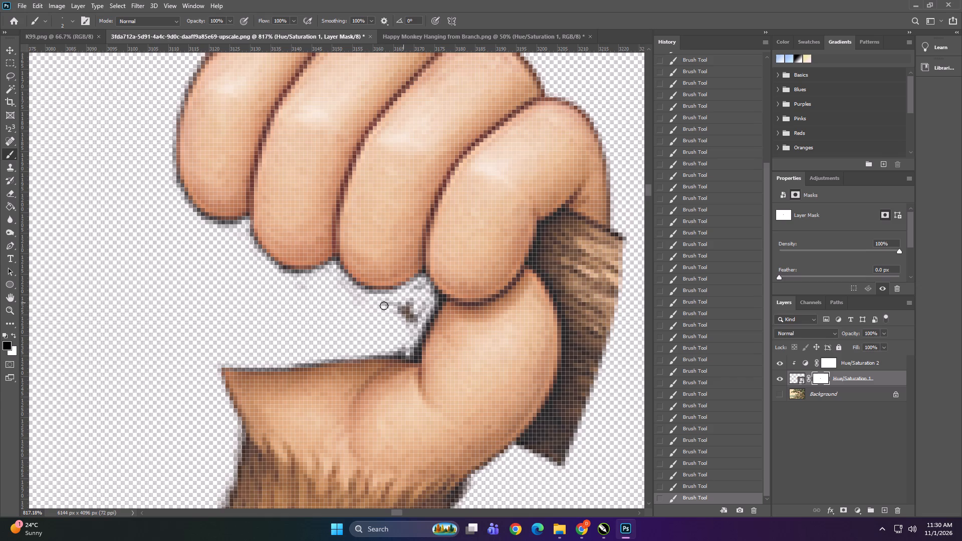
{"action": "left_click_drag", "start_coordinate": [384, 306], "coordinate": [372, 306]}
{"action": "left_click_drag", "start_coordinate": [378, 305], "coordinate": [399, 304]}
{"action": "left_click", "coordinate": [395, 304]}
{"action": "left_click_drag", "start_coordinate": [411, 300], "coordinate": [398, 304]}
Mask out the remaining brown stick patch in the opening between the third fingertip and the thumb.
{"action": "left_click_drag", "start_coordinate": [398, 304], "coordinate": [394, 320]}
{"action": "left_click_drag", "start_coordinate": [404, 305], "coordinate": [404, 317]}
{"action": "left_click_drag", "start_coordinate": [404, 317], "coordinate": [404, 318]}
{"action": "left_click_drag", "start_coordinate": [408, 303], "coordinate": [408, 325]}
{"action": "left_click_drag", "start_coordinate": [413, 304], "coordinate": [404, 331]}
{"action": "left_click_drag", "start_coordinate": [411, 308], "coordinate": [412, 313]}
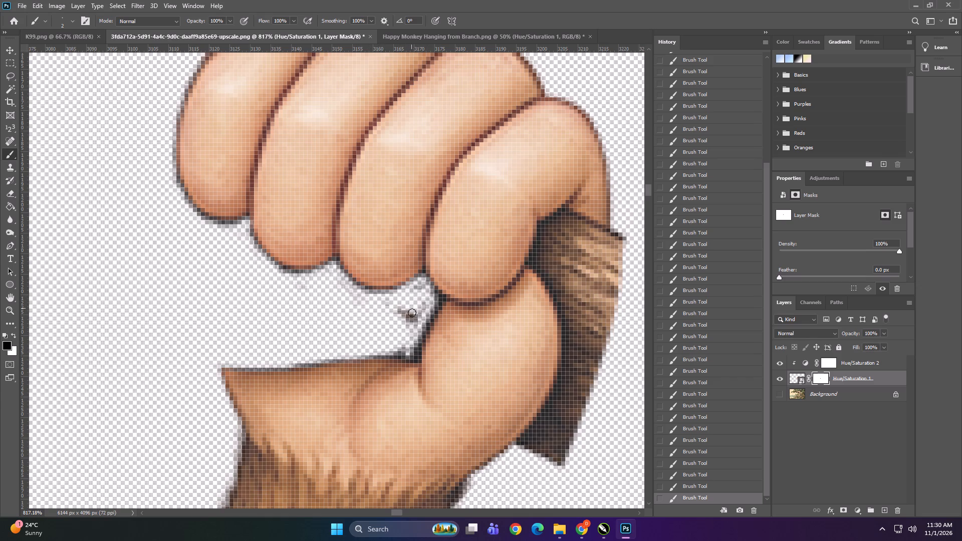
{"action": "left_click_drag", "start_coordinate": [412, 313], "coordinate": [408, 326]}
{"action": "left_click_drag", "start_coordinate": [422, 302], "coordinate": [409, 324]}
{"action": "left_click_drag", "start_coordinate": [410, 321], "coordinate": [417, 313]}
{"action": "double_click", "coordinate": [417, 313]}
{"action": "triple_click", "coordinate": [414, 316]}
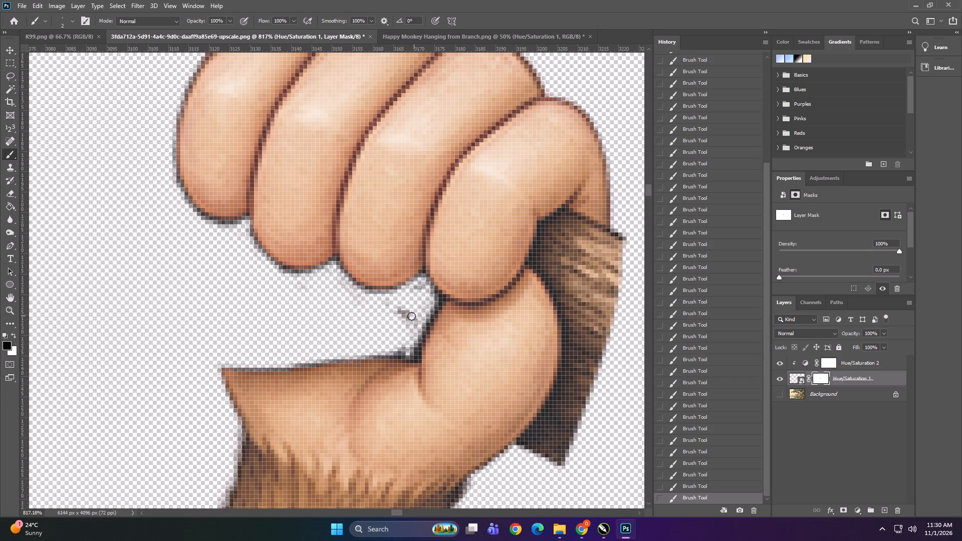
{"action": "triple_click", "coordinate": [410, 317]}
{"action": "left_click", "coordinate": [406, 310]}
{"action": "triple_click", "coordinate": [402, 312]}
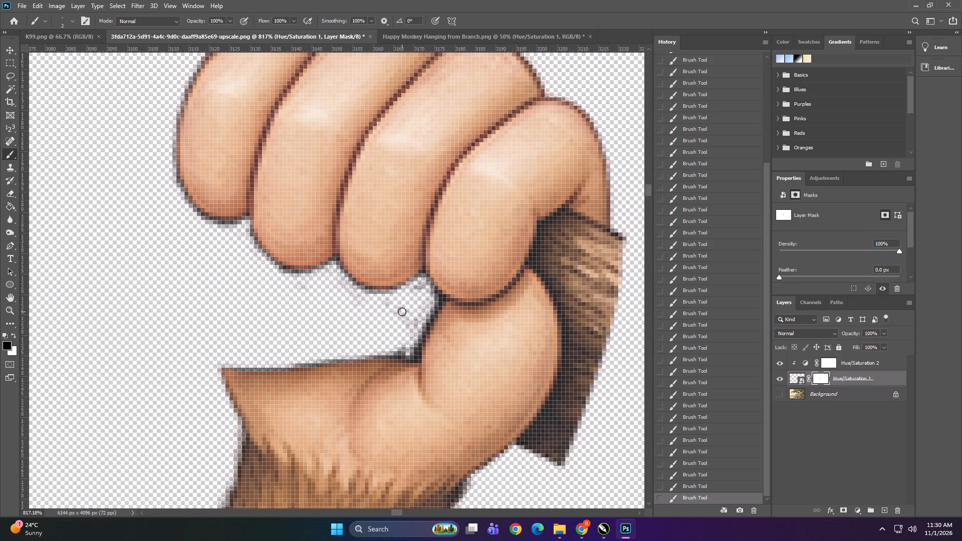
Clean the faint leftover specks from the layer mask in the opening below the third fingertip.
{"action": "left_click", "coordinate": [390, 308]}
{"action": "left_click", "coordinate": [381, 303]}
{"action": "left_click_drag", "start_coordinate": [384, 303], "coordinate": [414, 320]}
{"action": "left_click_drag", "start_coordinate": [414, 320], "coordinate": [414, 319]}
{"action": "left_click_drag", "start_coordinate": [405, 310], "coordinate": [417, 310]}
{"action": "left_click_drag", "start_coordinate": [422, 285], "coordinate": [410, 300]}
{"action": "left_click_drag", "start_coordinate": [410, 300], "coordinate": [409, 298]}
{"action": "left_click_drag", "start_coordinate": [416, 287], "coordinate": [420, 297]}
Trim the fringe and specks along the thumb's inner edge, from the fourth fingertip down to the palm corner.
{"action": "left_click_drag", "start_coordinate": [420, 294], "coordinate": [433, 301]}
{"action": "left_click_drag", "start_coordinate": [430, 295], "coordinate": [426, 314]}
{"action": "left_click_drag", "start_coordinate": [426, 314], "coordinate": [416, 330]}
{"action": "left_click_drag", "start_coordinate": [414, 318], "coordinate": [402, 349]}
{"action": "left_click_drag", "start_coordinate": [401, 349], "coordinate": [392, 351]}
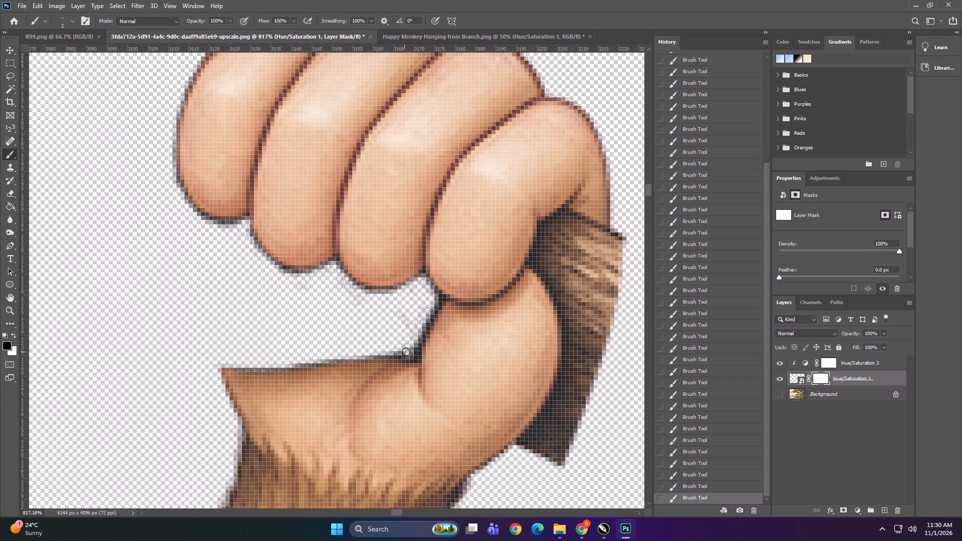
{"action": "left_click_drag", "start_coordinate": [406, 352], "coordinate": [399, 352]}
{"action": "left_click", "coordinate": [399, 352]}
Mask out the outer strip of the stick piece beyond the thumb, from the fourth finger's knuckle down towards its lower end.
{"action": "scroll", "coordinate": [372, 317], "scroll_direction": "down", "scroll_amount": 5, "text": "alt"}
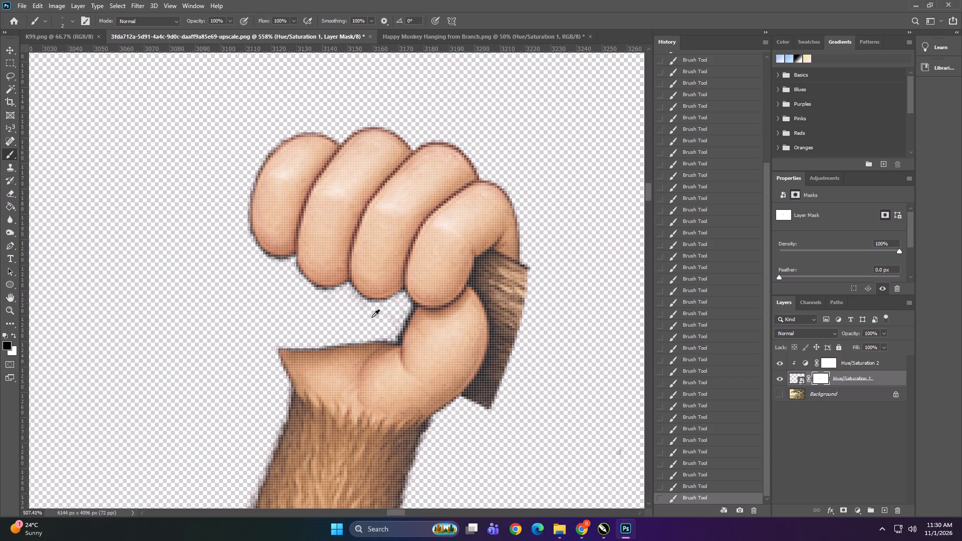
{"action": "scroll", "coordinate": [530, 292], "scroll_direction": "up", "scroll_amount": 5, "text": "alt"}
{"action": "left_click_drag", "start_coordinate": [521, 246], "coordinate": [521, 246]}
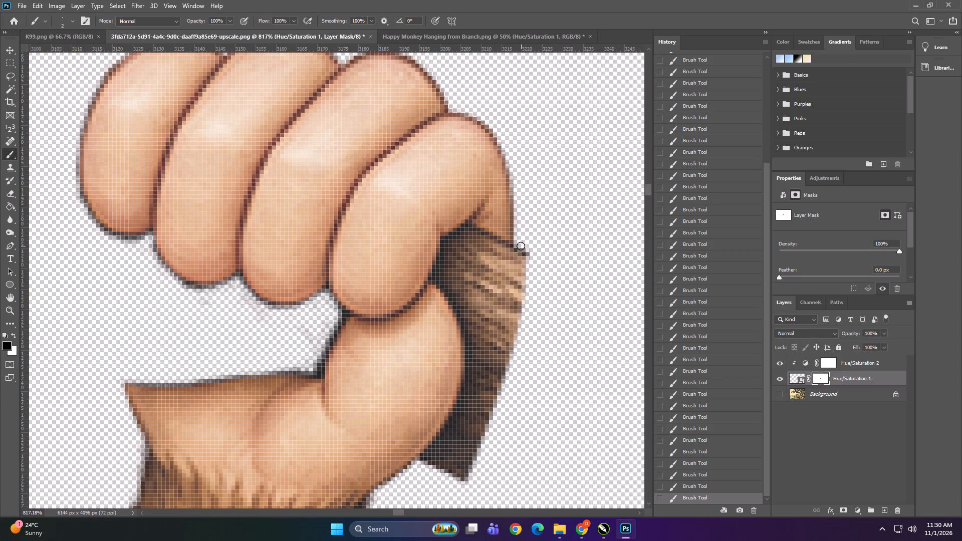
{"action": "left_click_drag", "start_coordinate": [521, 246], "coordinate": [478, 438]}
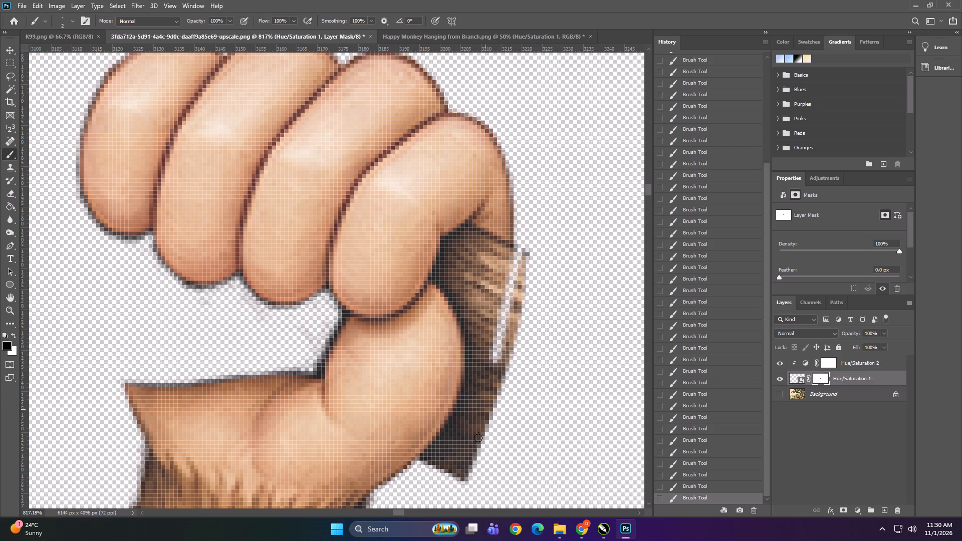
{"action": "left_click_drag", "start_coordinate": [478, 438], "coordinate": [537, 204]}
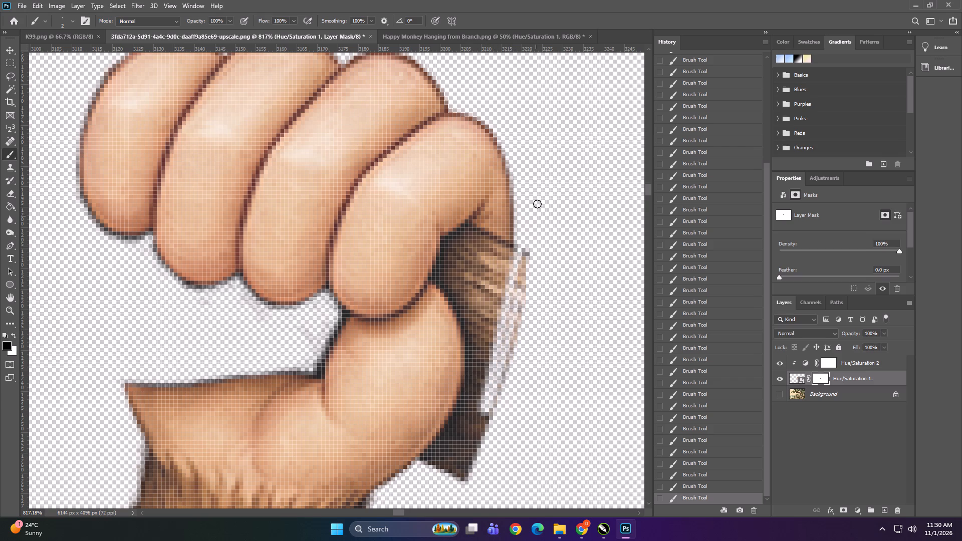
{"action": "left_click_drag", "start_coordinate": [537, 204], "coordinate": [538, 200]}
{"action": "left_click_drag", "start_coordinate": [526, 217], "coordinate": [506, 312]}
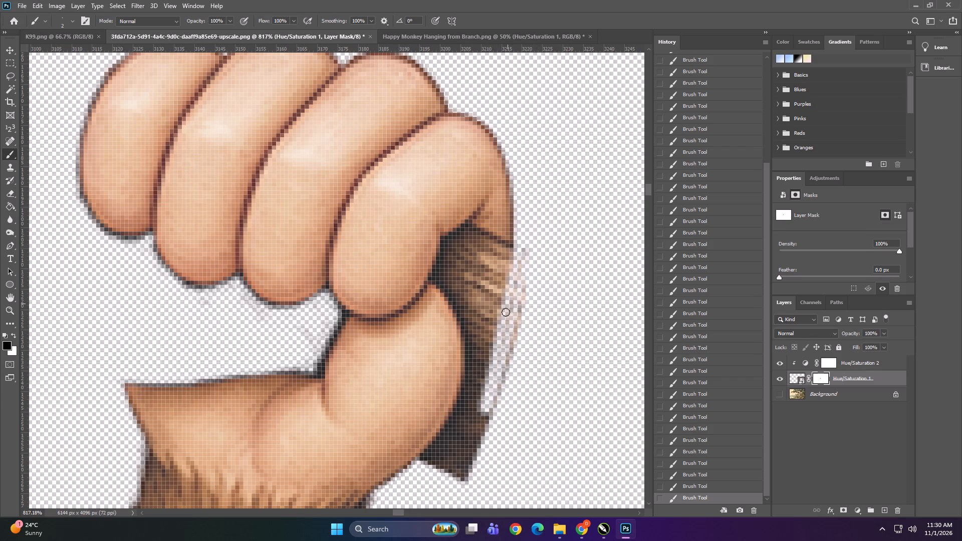
{"action": "left_click_drag", "start_coordinate": [506, 312], "coordinate": [494, 388]}
{"action": "left_click_drag", "start_coordinate": [528, 244], "coordinate": [511, 298]}
{"action": "left_click_drag", "start_coordinate": [511, 298], "coordinate": [493, 408]}
{"action": "left_click_drag", "start_coordinate": [529, 248], "coordinate": [502, 373]}
{"action": "left_click_drag", "start_coordinate": [502, 373], "coordinate": [501, 413]}
Clear the thin leftover slivers alongside the masked outer edge of the stick, down to its lower corner.
{"action": "left_click_drag", "start_coordinate": [532, 245], "coordinate": [515, 354]}
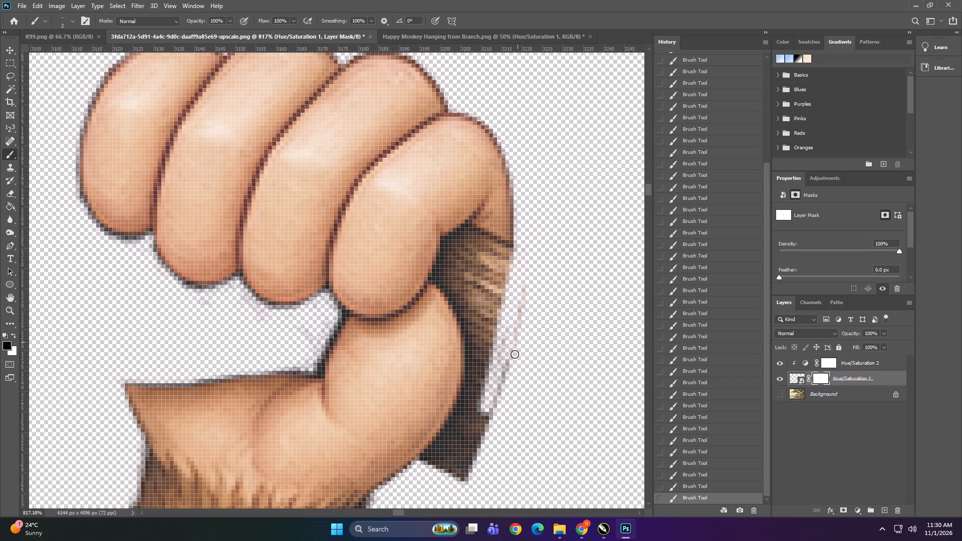
{"action": "left_click_drag", "start_coordinate": [515, 354], "coordinate": [533, 230]}
{"action": "left_click_drag", "start_coordinate": [534, 221], "coordinate": [509, 344]}
{"action": "left_click_drag", "start_coordinate": [509, 344], "coordinate": [489, 437]}
{"action": "left_click_drag", "start_coordinate": [520, 308], "coordinate": [491, 431]}
{"action": "left_click_drag", "start_coordinate": [491, 431], "coordinate": [483, 453]}
{"action": "left_click_drag", "start_coordinate": [510, 309], "coordinate": [490, 419]}
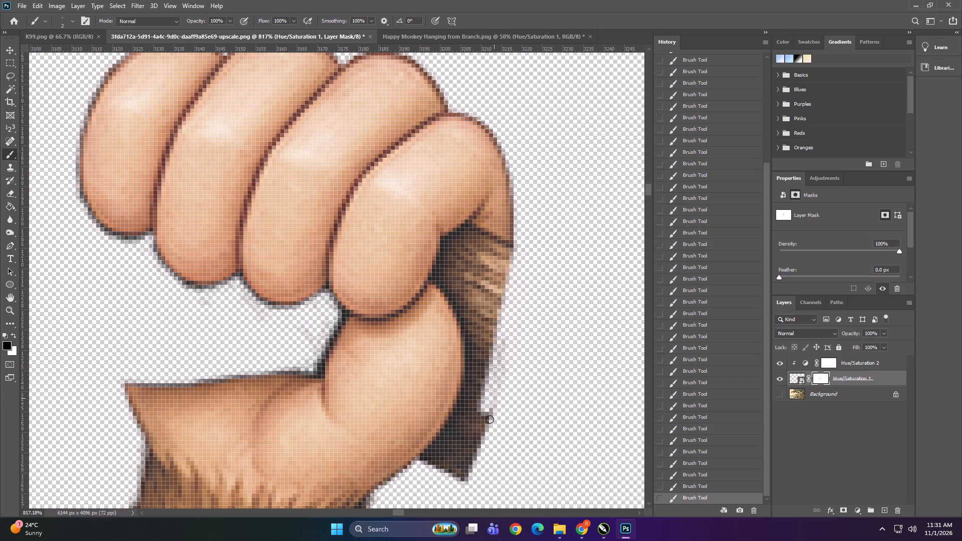
{"action": "left_click_drag", "start_coordinate": [490, 419], "coordinate": [476, 458]}
Cut the stick's lower corner away from the thumb's outer edge and mask out the inner part of that corner.
{"action": "scroll", "coordinate": [488, 257], "scroll_direction": "down", "scroll_amount": 5, "text": "alt"}
{"action": "scroll", "coordinate": [474, 388], "scroll_direction": "up", "scroll_amount": 7, "text": "alt"}
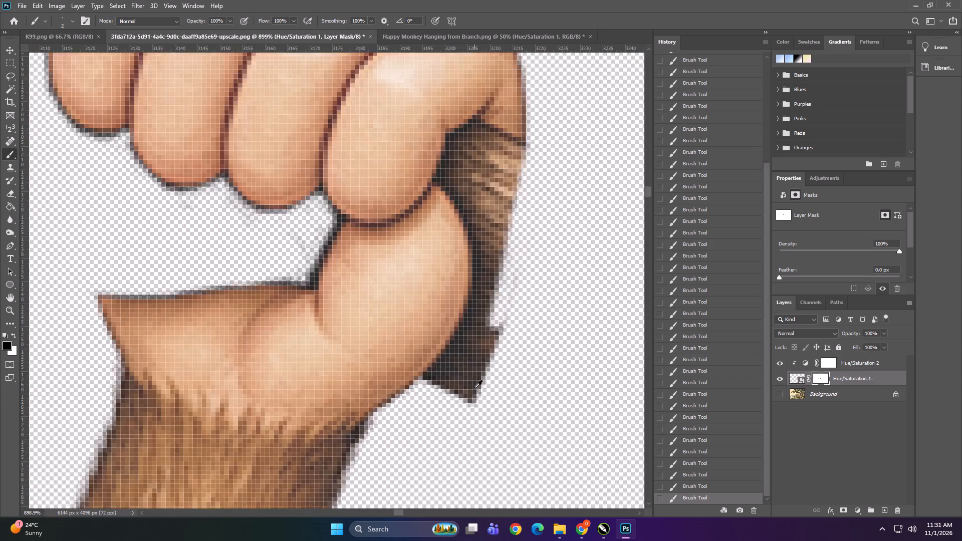
{"action": "left_click_drag", "start_coordinate": [493, 308], "coordinate": [405, 411]}
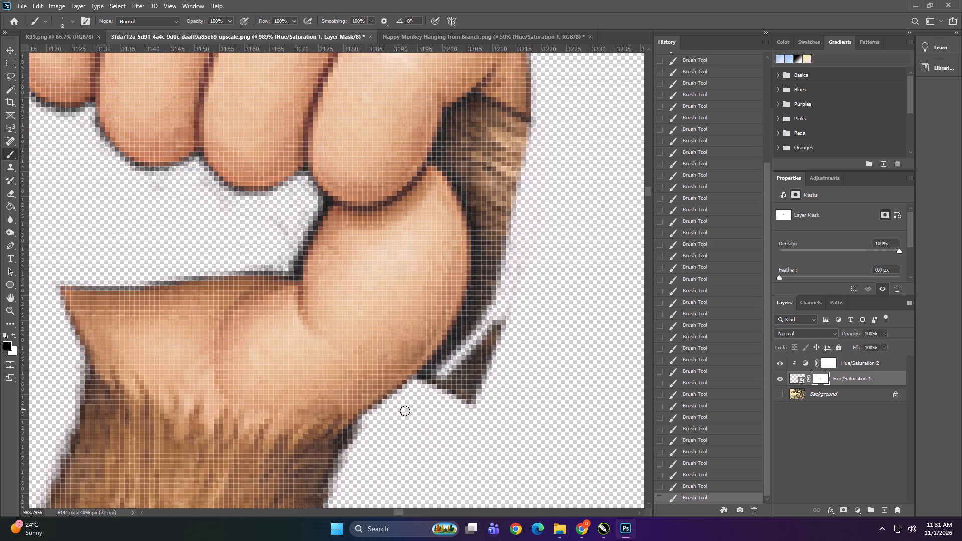
{"action": "left_click_drag", "start_coordinate": [405, 411], "coordinate": [405, 411]}
{"action": "left_click_drag", "start_coordinate": [503, 303], "coordinate": [413, 420]}
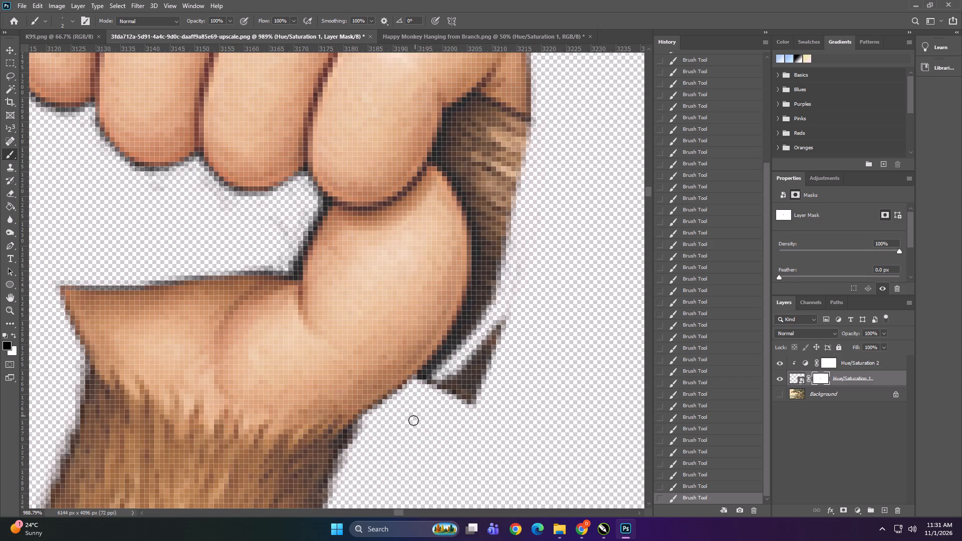
{"action": "left_click_drag", "start_coordinate": [413, 420], "coordinate": [423, 396]}
{"action": "left_click_drag", "start_coordinate": [522, 269], "coordinate": [433, 416]}
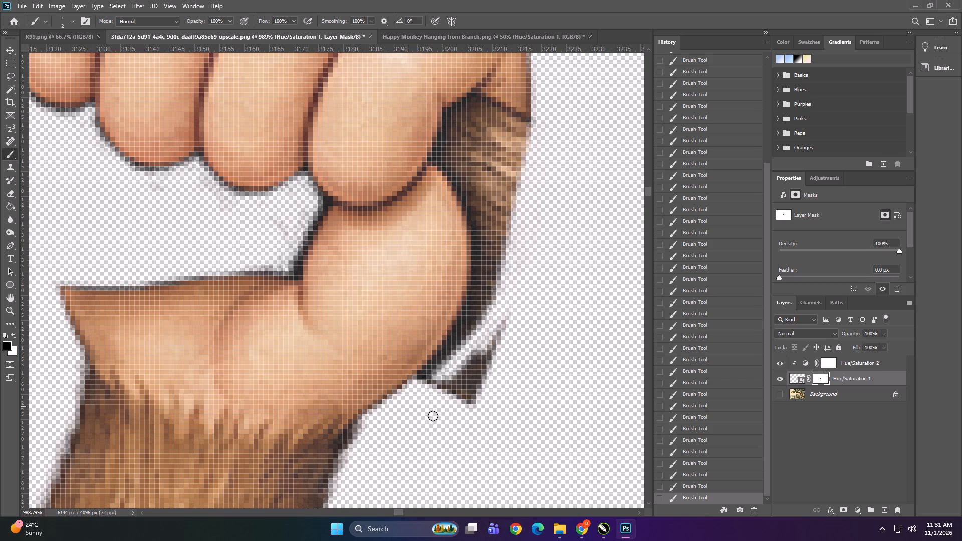
{"action": "left_click_drag", "start_coordinate": [433, 416], "coordinate": [447, 388]}
{"action": "left_click_drag", "start_coordinate": [505, 309], "coordinate": [473, 370]}
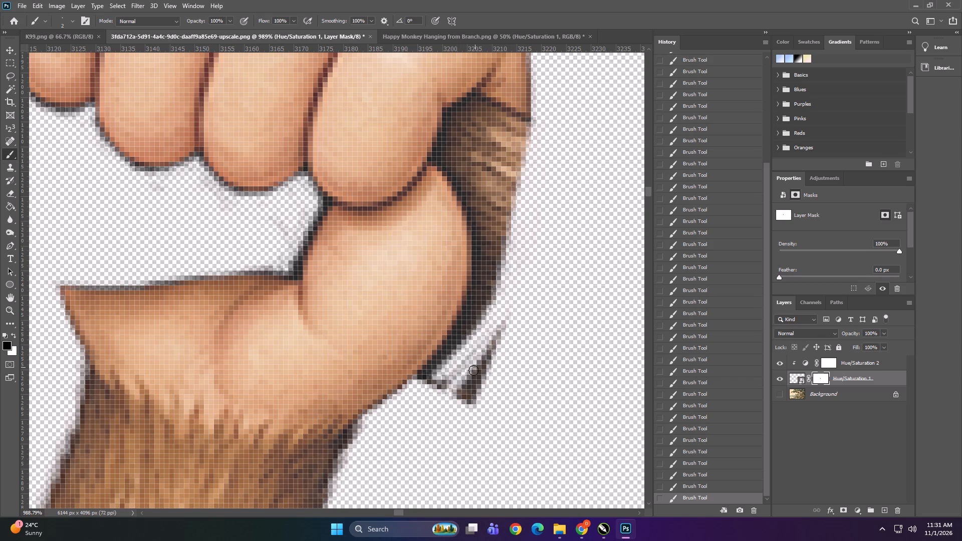
{"action": "left_click_drag", "start_coordinate": [473, 370], "coordinate": [444, 415]}
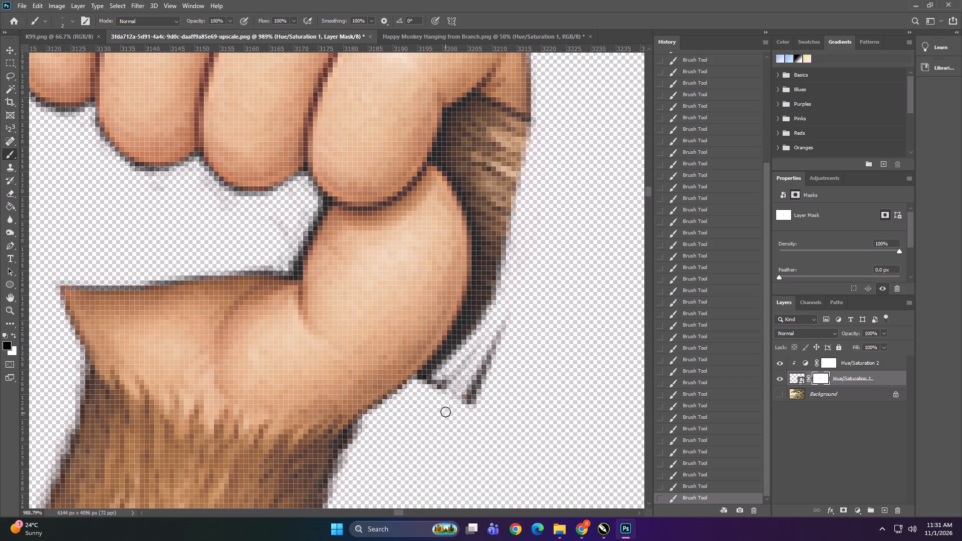
Mask out the remaining dark sliver at the tip of the stick's lower corner, outside the thumb.
{"action": "left_click_drag", "start_coordinate": [451, 409], "coordinate": [522, 285]}
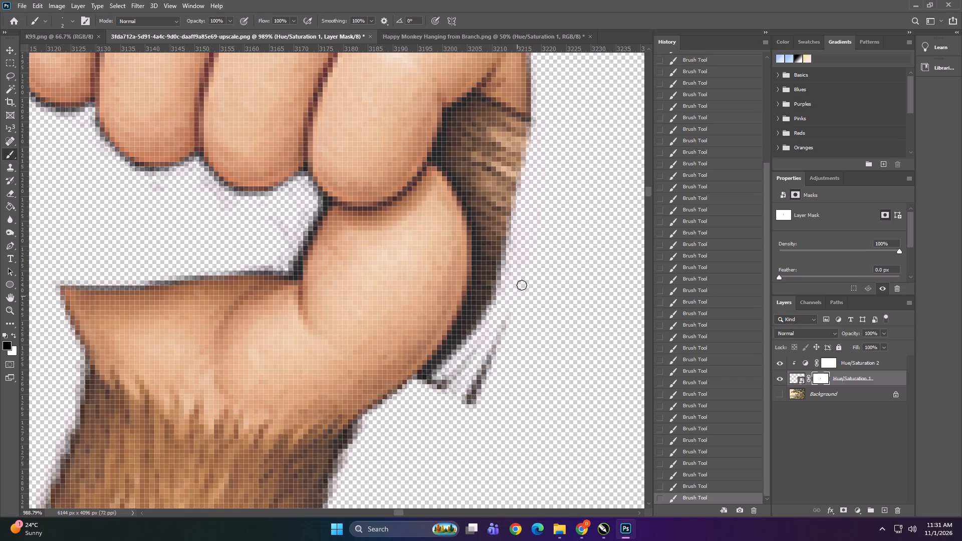
{"action": "left_click_drag", "start_coordinate": [522, 285], "coordinate": [522, 281]}
{"action": "left_click_drag", "start_coordinate": [509, 307], "coordinate": [458, 423]}
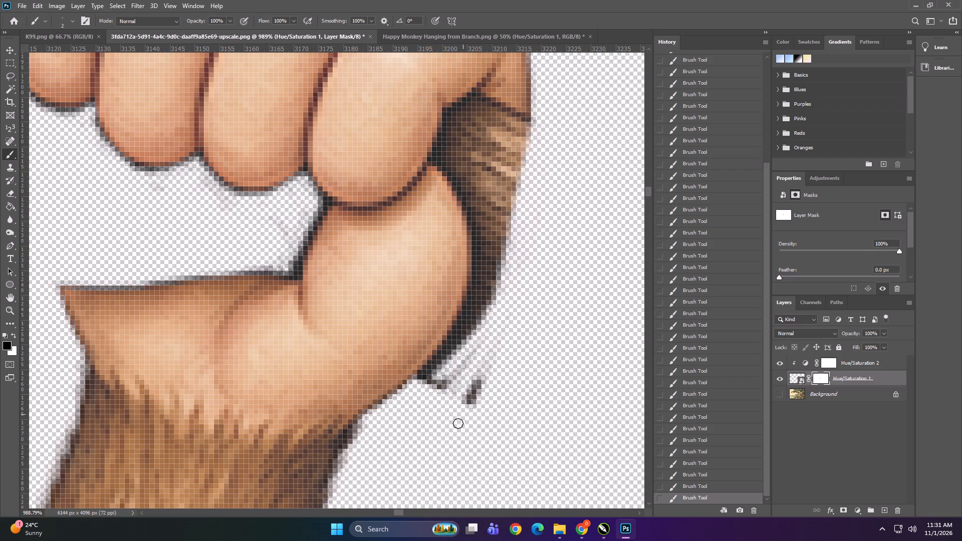
{"action": "left_click_drag", "start_coordinate": [458, 423], "coordinate": [448, 434]}
{"action": "left_click_drag", "start_coordinate": [445, 420], "coordinate": [508, 314]}
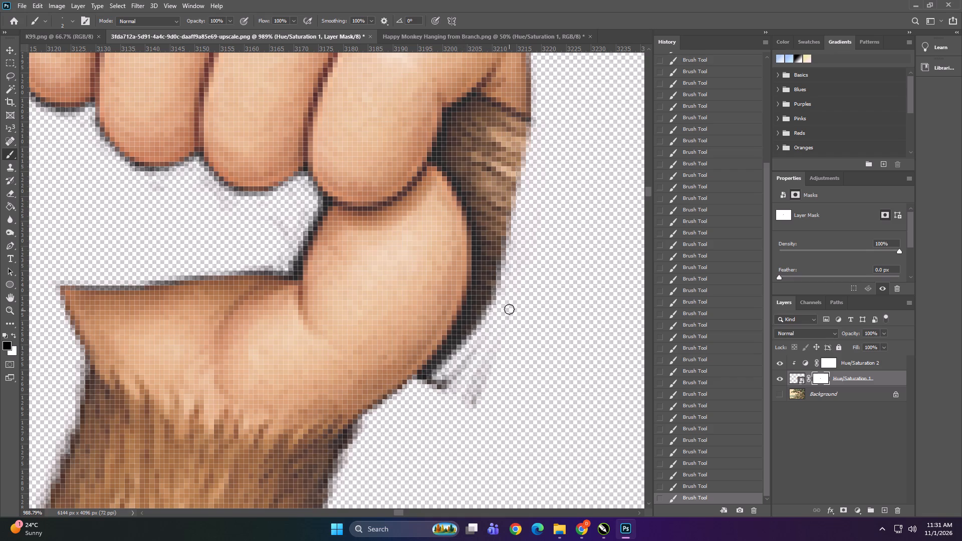
{"action": "left_click_drag", "start_coordinate": [509, 310], "coordinate": [467, 409]}
Trim the dark stick fringe along the thumb's lower outer edge on the layer mask.
{"action": "left_click_drag", "start_coordinate": [430, 380], "coordinate": [476, 329]}
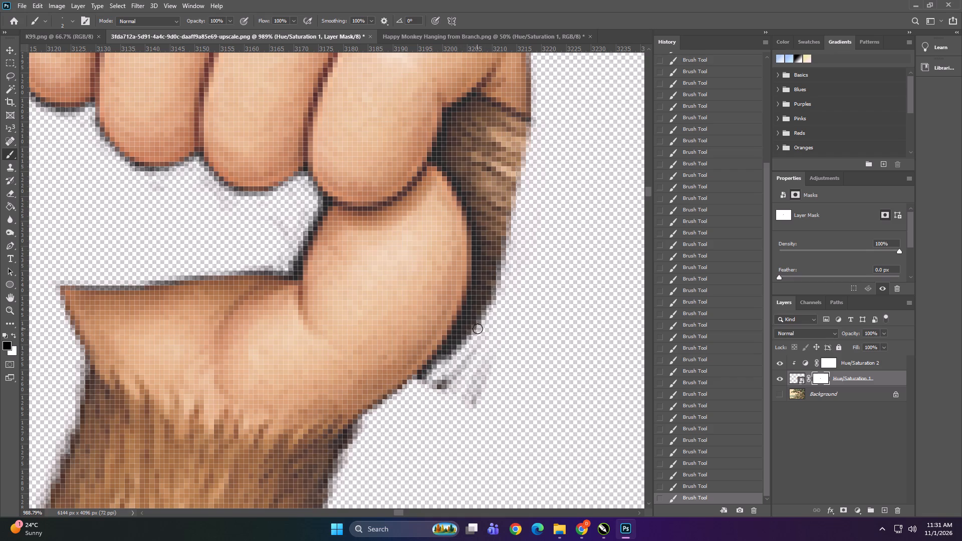
{"action": "left_click_drag", "start_coordinate": [473, 336], "coordinate": [408, 390]}
{"action": "left_click_drag", "start_coordinate": [408, 390], "coordinate": [421, 382]}
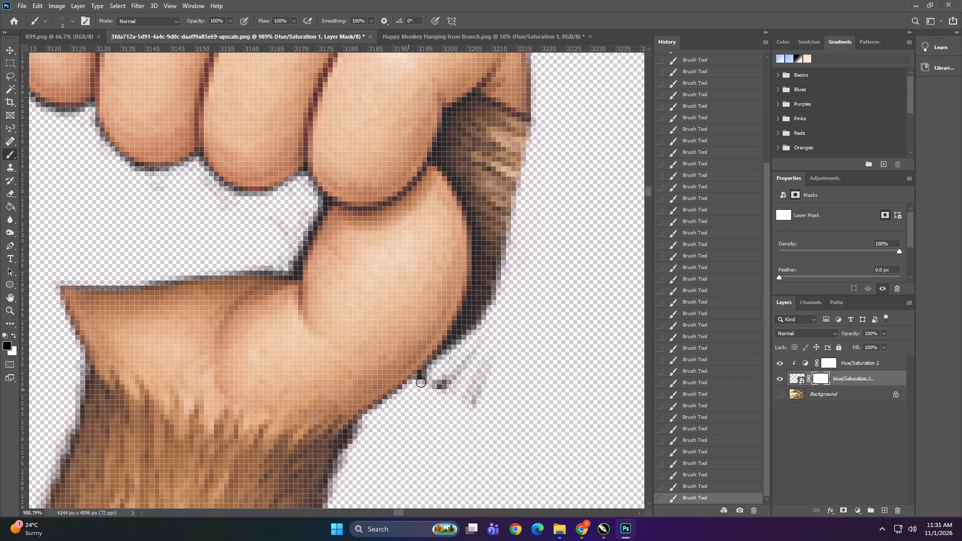
{"action": "left_click_drag", "start_coordinate": [421, 382], "coordinate": [522, 308]}
{"action": "left_click_drag", "start_coordinate": [524, 308], "coordinate": [442, 424]}
Enlarge the brush to 5 px and clear the faint streaks left outside the thumb's lower edge.
{"action": "key", "text": "bracketright"}
{"action": "key", "text": "bracketright"}
{"action": "key", "text": "bracketright"}
{"action": "left_click_drag", "start_coordinate": [468, 398], "coordinate": [491, 357]}
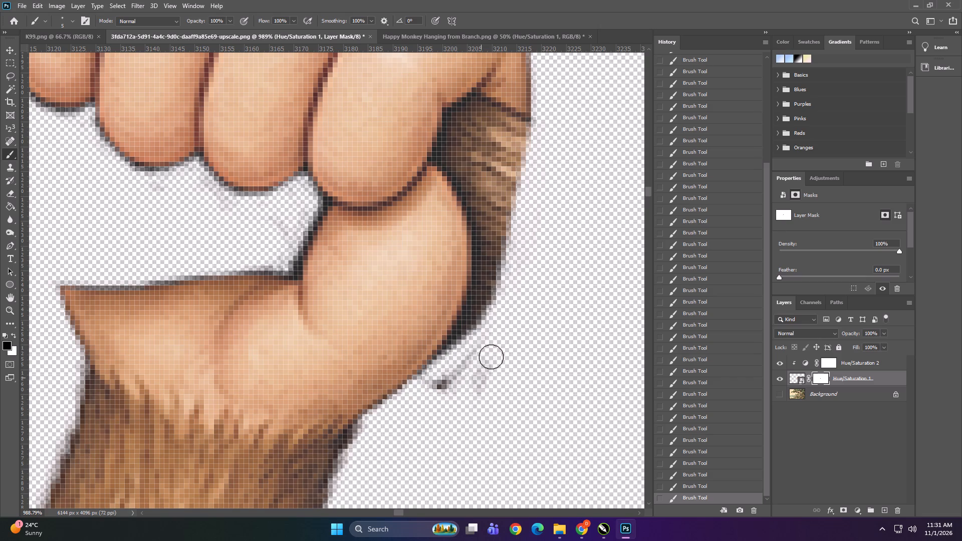
{"action": "left_click_drag", "start_coordinate": [491, 357], "coordinate": [510, 156]}
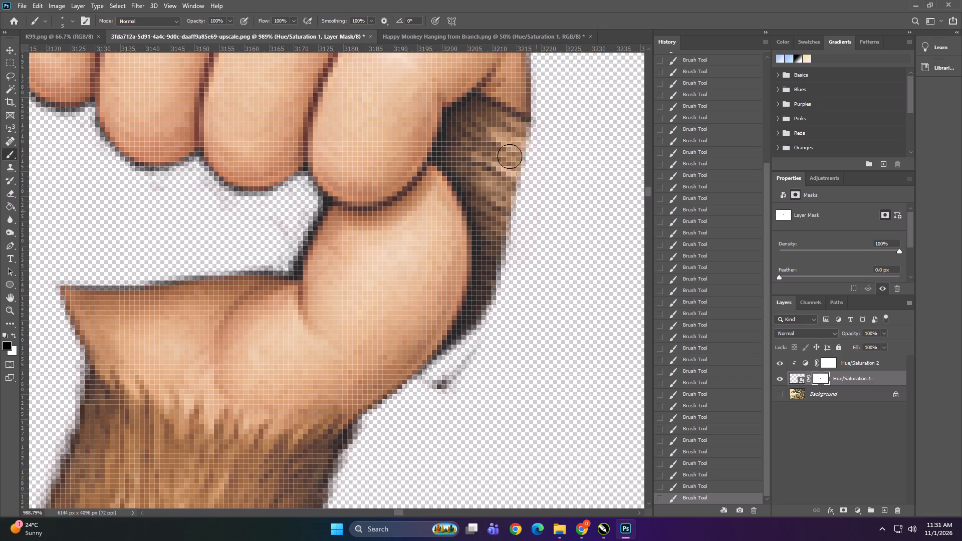
Mask out the brown stick between the fourth finger's knuckle and the thumb's dark outer edge, including the loose specks.
{"action": "left_click_drag", "start_coordinate": [510, 156], "coordinate": [500, 136]}
{"action": "left_click_drag", "start_coordinate": [512, 314], "coordinate": [501, 214]}
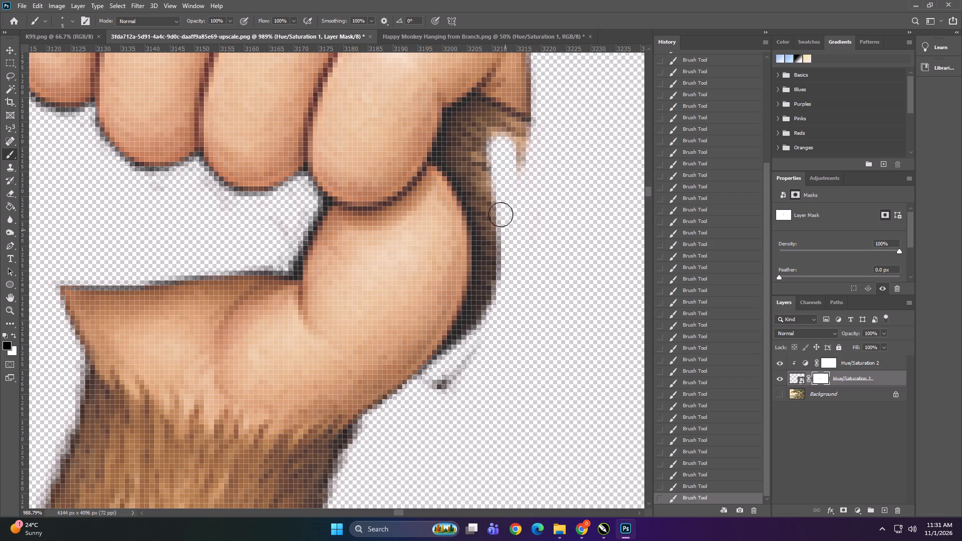
{"action": "left_click_drag", "start_coordinate": [501, 214], "coordinate": [478, 139]}
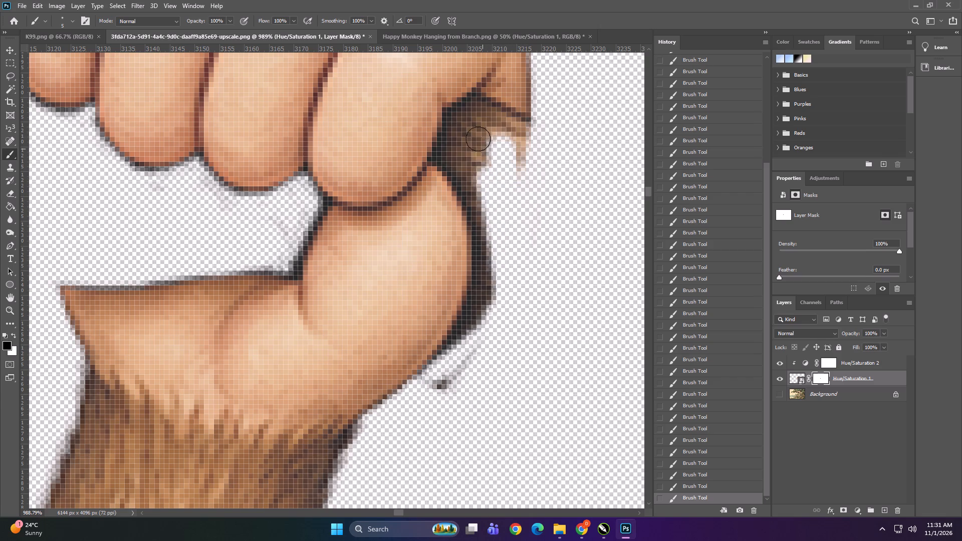
{"action": "left_click_drag", "start_coordinate": [478, 139], "coordinate": [471, 124]}
{"action": "left_click_drag", "start_coordinate": [531, 148], "coordinate": [493, 117]}
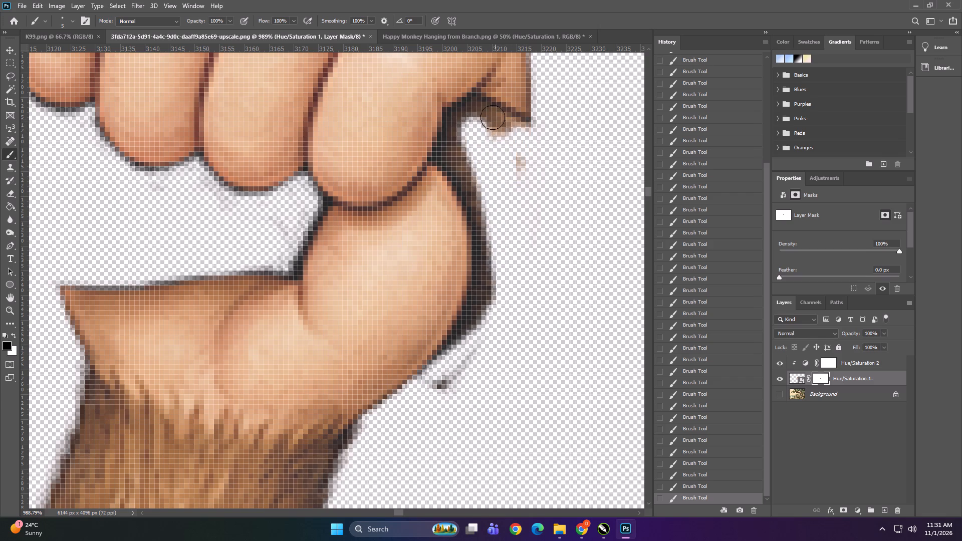
{"action": "left_click_drag", "start_coordinate": [493, 117], "coordinate": [478, 112]}
{"action": "left_click_drag", "start_coordinate": [517, 151], "coordinate": [498, 377]}
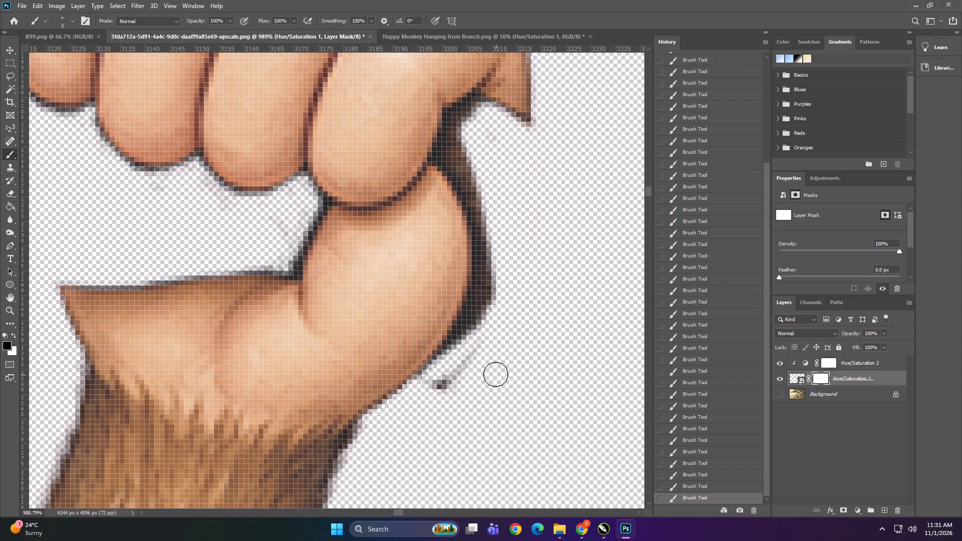
Mask out the dark stick remnant hugging the thumb's lower outer curve.
{"action": "left_click_drag", "start_coordinate": [479, 362], "coordinate": [490, 254]}
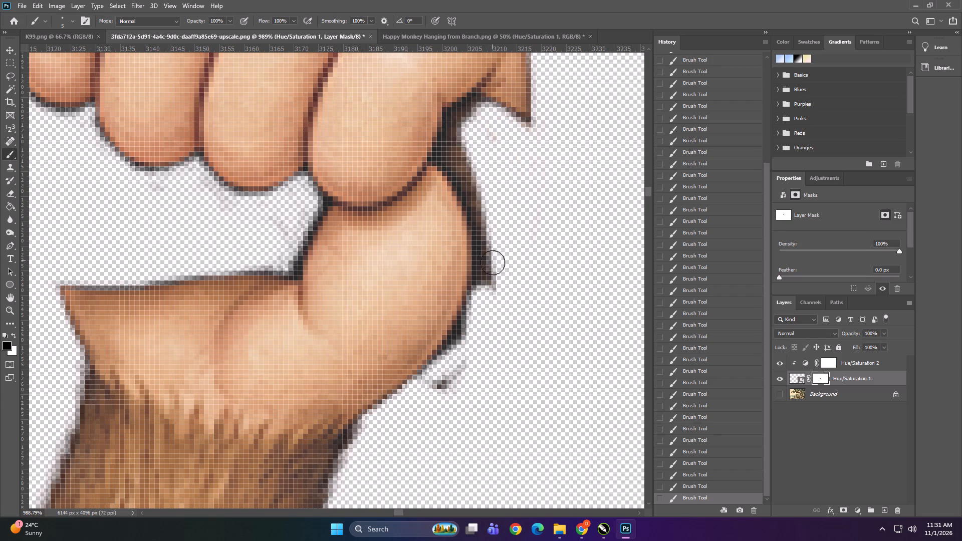
{"action": "left_click_drag", "start_coordinate": [495, 294], "coordinate": [454, 369]}
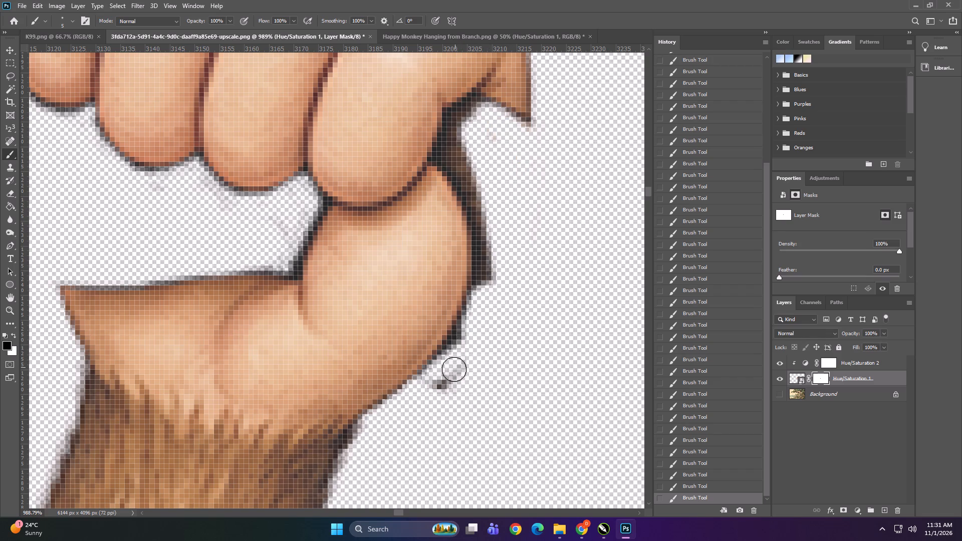
{"action": "left_click_drag", "start_coordinate": [454, 369], "coordinate": [449, 381]}
{"action": "left_click_drag", "start_coordinate": [463, 371], "coordinate": [437, 402]}
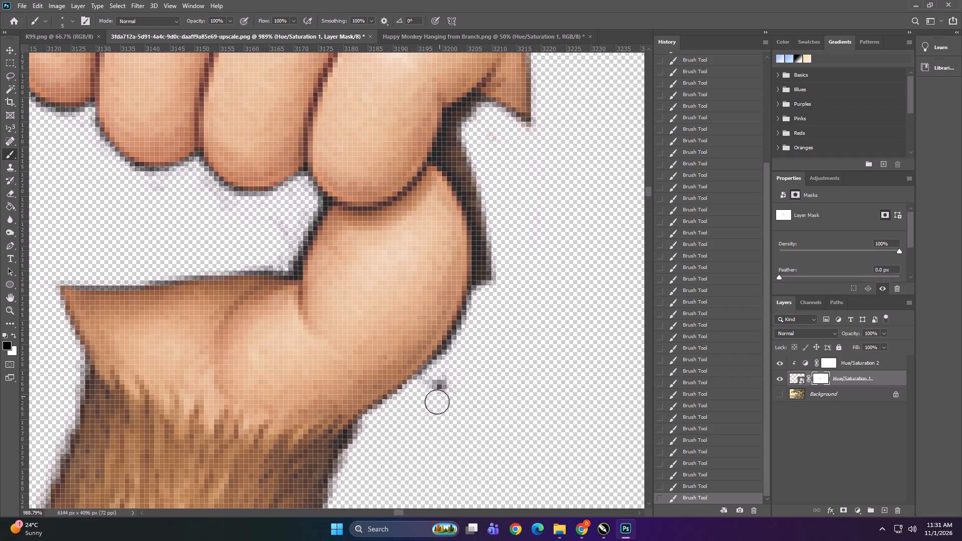
Clear the isolated dark speck below the thumb and trim the fringe along the thumb's underside and the wrist corner.
{"action": "left_click_drag", "start_coordinate": [437, 402], "coordinate": [435, 409]}
{"action": "left_click_drag", "start_coordinate": [438, 388], "coordinate": [432, 400]}
{"action": "left_click", "coordinate": [432, 387]}
{"action": "left_click", "coordinate": [432, 387]}
{"action": "left_click", "coordinate": [357, 443]}
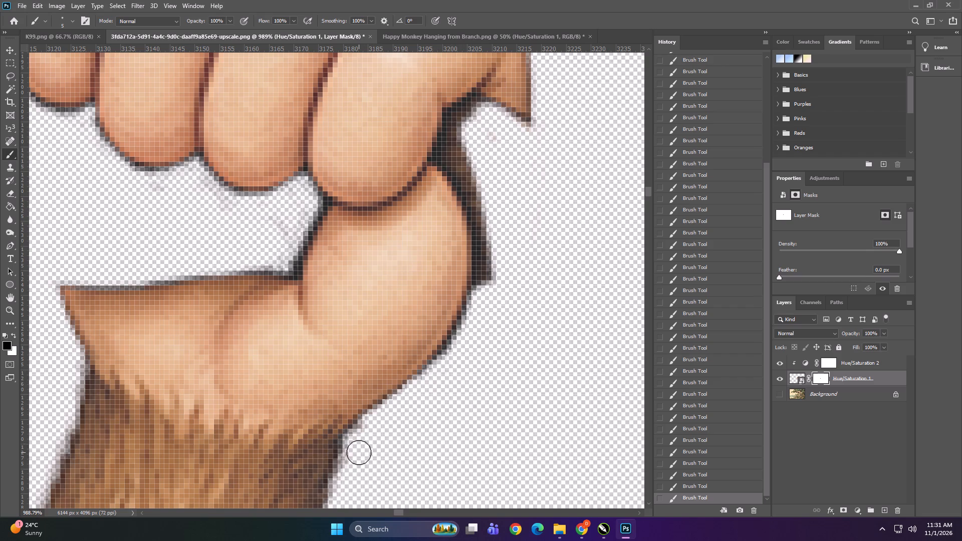
{"action": "left_click", "coordinate": [451, 355]}
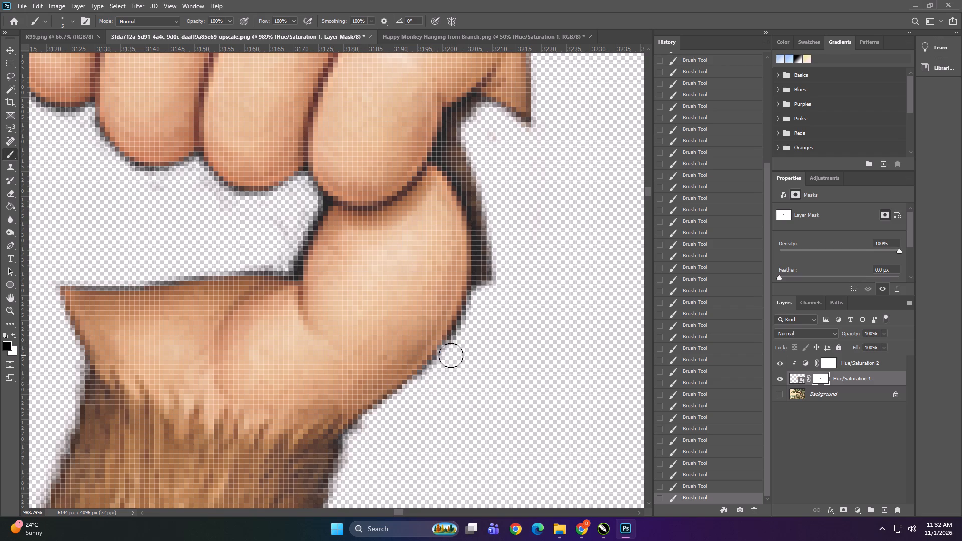
Trim the dark fringe along the thumb's lower outer curve, from the wrist side up to the stick remnant.
{"action": "left_click", "coordinate": [443, 366]}
{"action": "left_click", "coordinate": [434, 377]}
{"action": "left_click", "coordinate": [431, 380]}
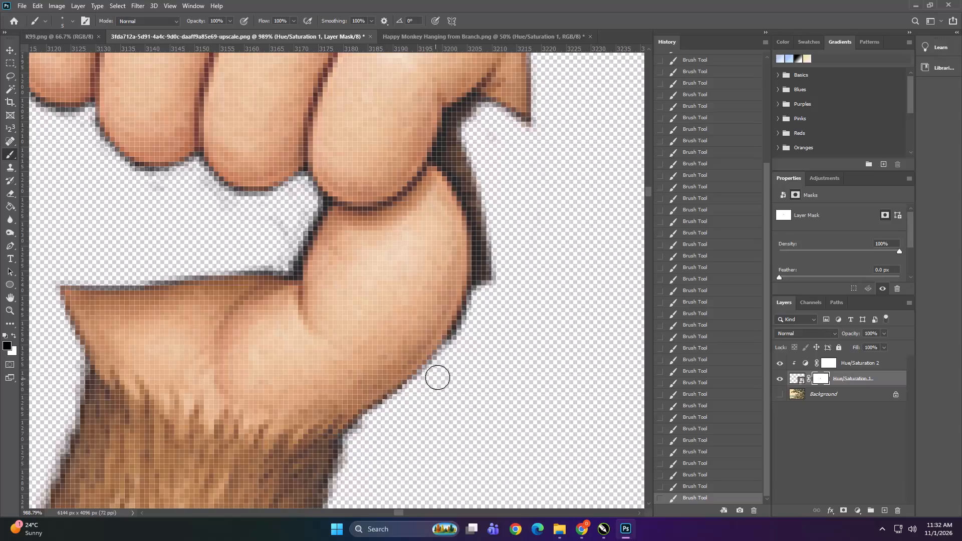
{"action": "left_click", "coordinate": [464, 341]}
{"action": "left_click", "coordinate": [466, 335]}
{"action": "left_click", "coordinate": [468, 328]}
{"action": "left_click", "coordinate": [471, 316]}
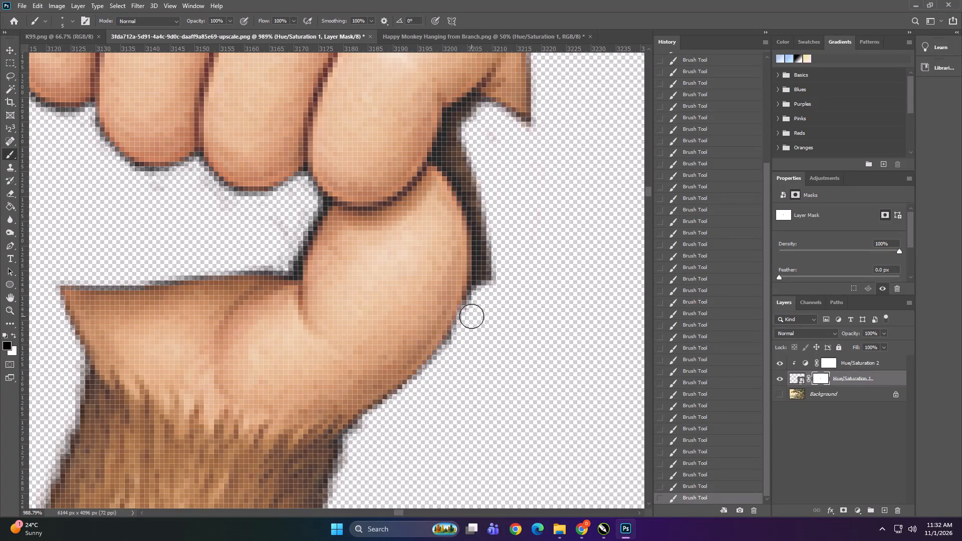
{"action": "left_click", "coordinate": [478, 301]}
{"action": "left_click_drag", "start_coordinate": [482, 295], "coordinate": [482, 301]}
{"action": "left_click", "coordinate": [461, 344]}
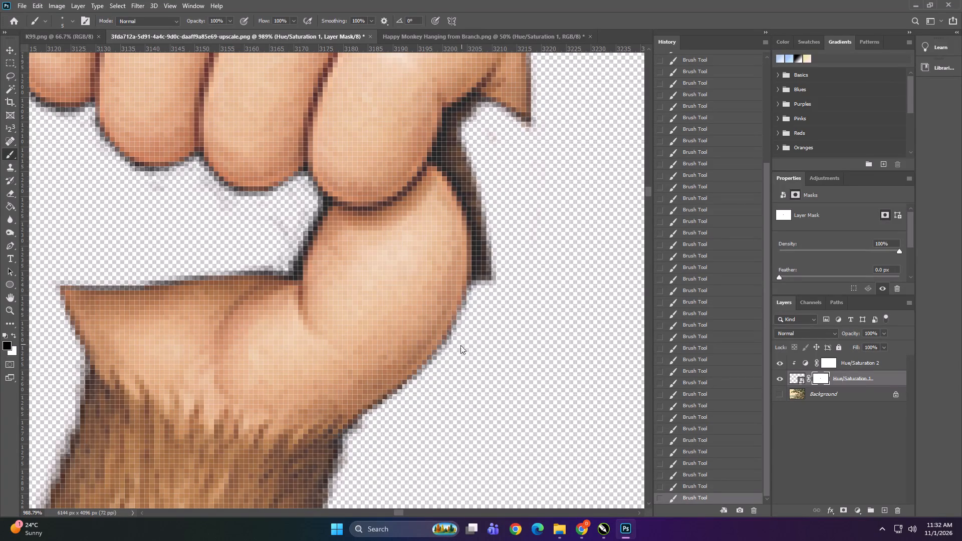
Mask out the narrow brown stick strip along the thumb's outer side, keeping the thumb's outline clean.
{"action": "left_click", "coordinate": [486, 276]}
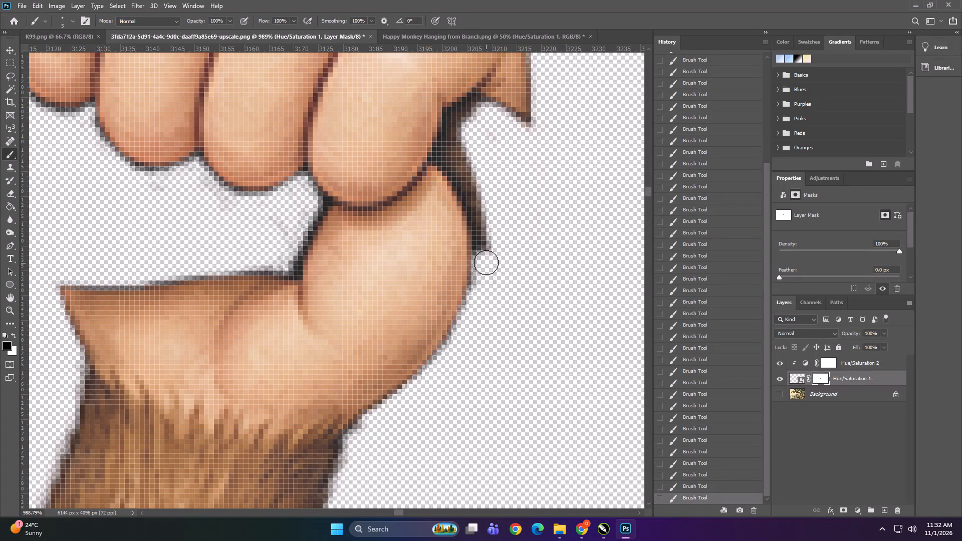
{"action": "left_click", "coordinate": [486, 263]}
{"action": "left_click", "coordinate": [488, 245]}
{"action": "left_click", "coordinate": [488, 229]}
{"action": "left_click", "coordinate": [482, 217]}
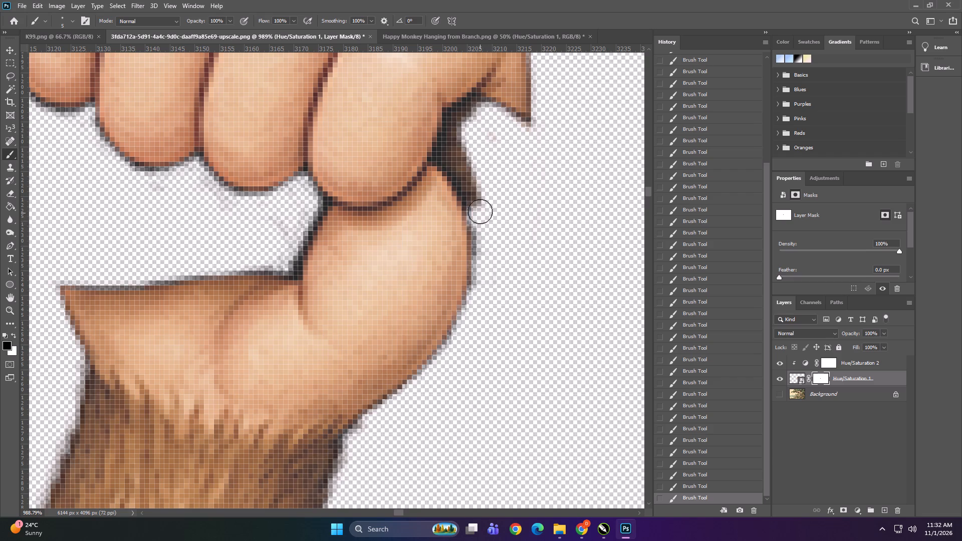
{"action": "left_click", "coordinate": [480, 207]}
{"action": "left_click", "coordinate": [484, 226]}
{"action": "left_click", "coordinate": [485, 238]}
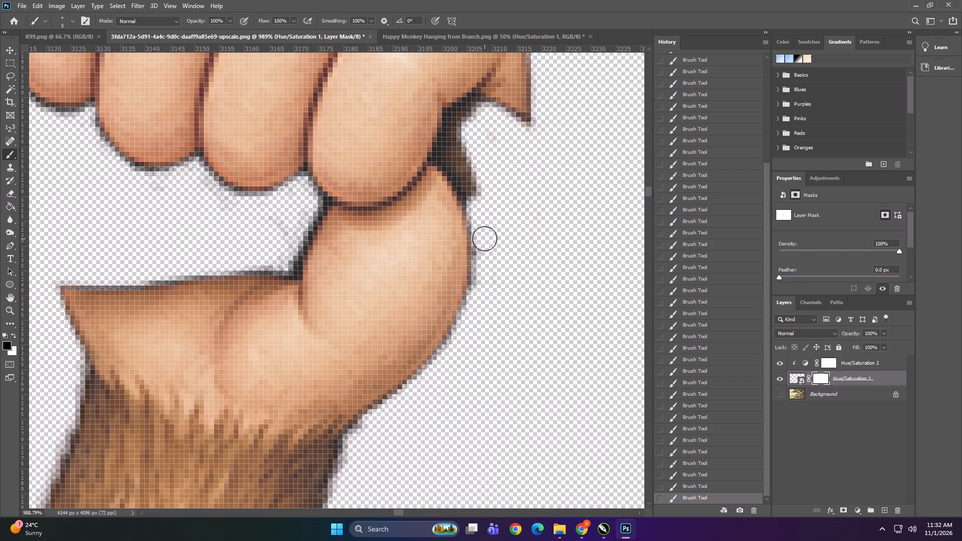
{"action": "left_click", "coordinate": [486, 248]}
{"action": "left_click", "coordinate": [486, 251]}
{"action": "left_click", "coordinate": [486, 264]}
{"action": "left_click", "coordinate": [486, 282]}
{"action": "left_click", "coordinate": [483, 289]}
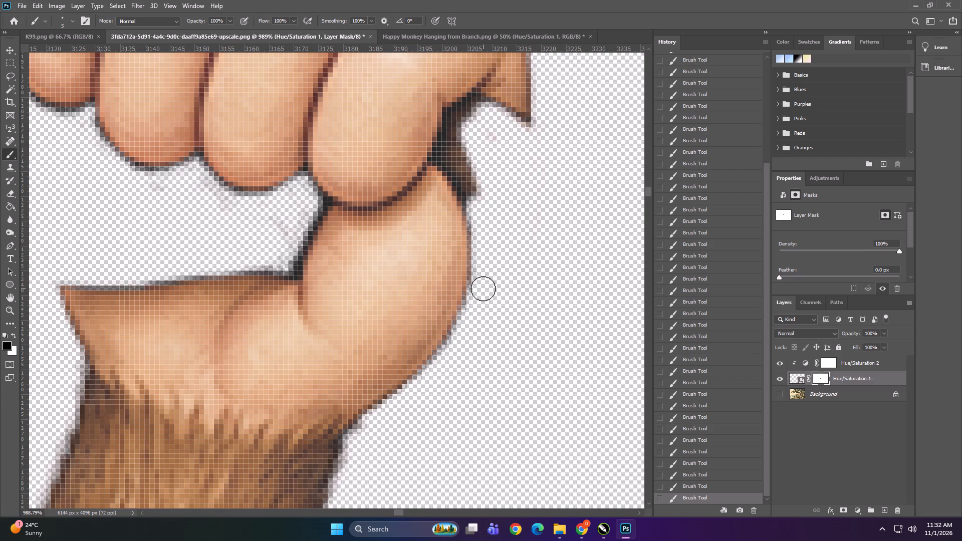
{"action": "left_click", "coordinate": [478, 219]}
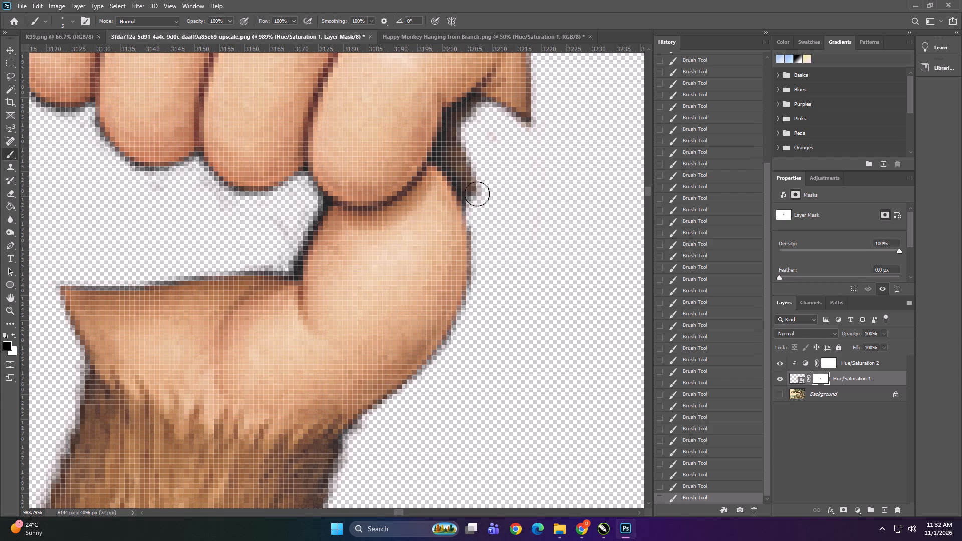
Mask out the stick remnant beside the thumb's upper outer edge, undoing stray dabs near its outline.
{"action": "left_click", "coordinate": [477, 194]}
{"action": "left_click", "coordinate": [473, 189]}
{"action": "left_click_drag", "start_coordinate": [468, 179], "coordinate": [460, 139]}
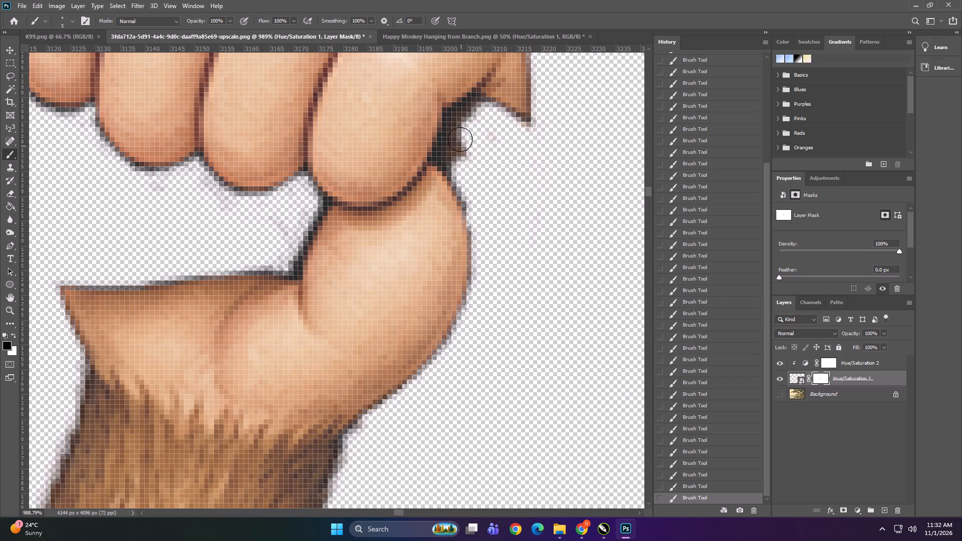
{"action": "left_click_drag", "start_coordinate": [460, 139], "coordinate": [460, 139]}
{"action": "left_click", "coordinate": [466, 189]}
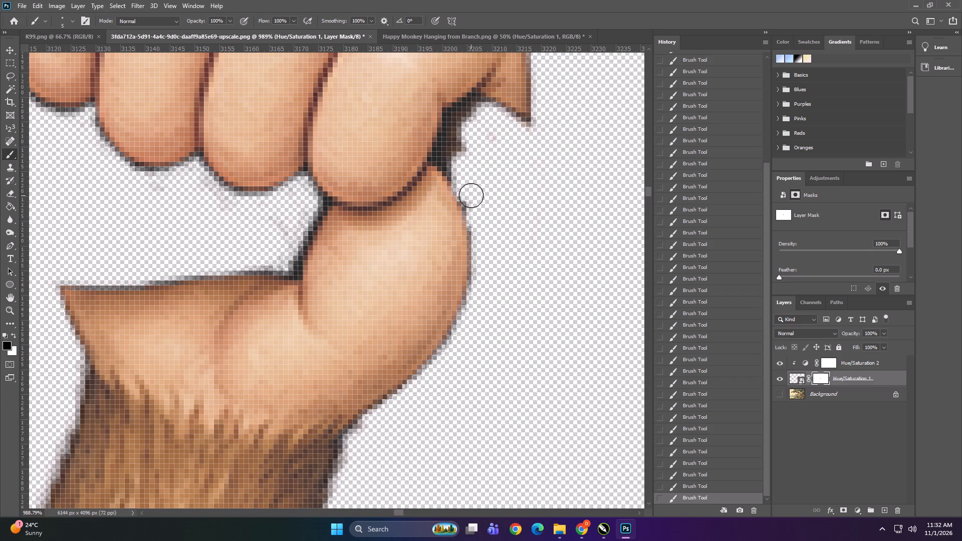
{"action": "key", "text": "ctrl+z"}
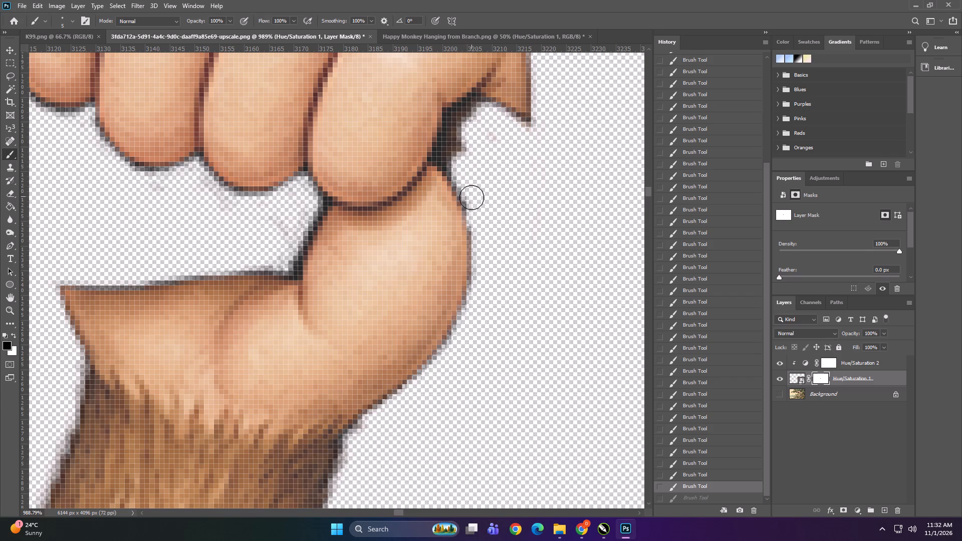
{"action": "left_click", "coordinate": [471, 198]}
{"action": "key", "text": "ctrl+z"}
{"action": "left_click", "coordinate": [466, 183]}
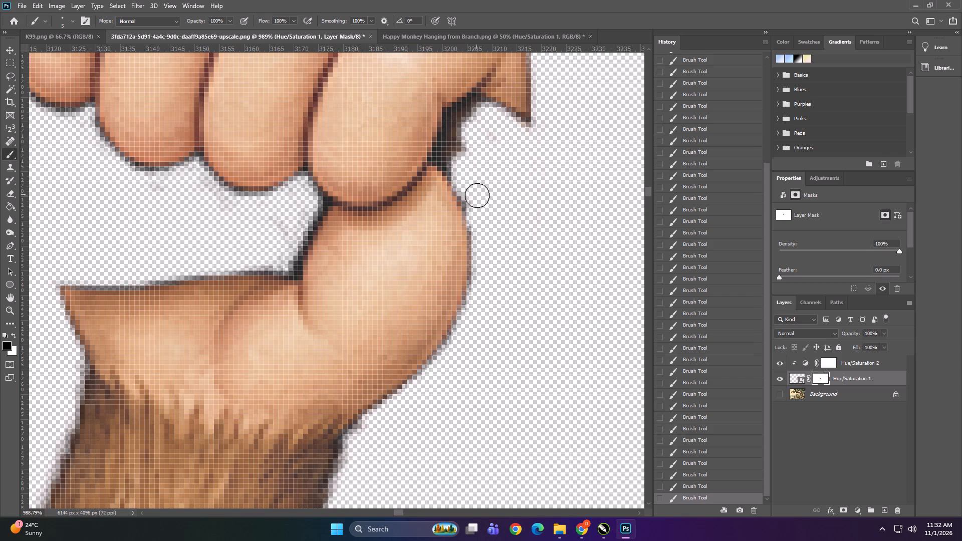
{"action": "left_click", "coordinate": [478, 196]}
Mask out the dark stick remnant in the notch between the fourth finger and the thumb's tip.
{"action": "left_click_drag", "start_coordinate": [470, 142], "coordinate": [470, 126]}
{"action": "left_click", "coordinate": [475, 110]}
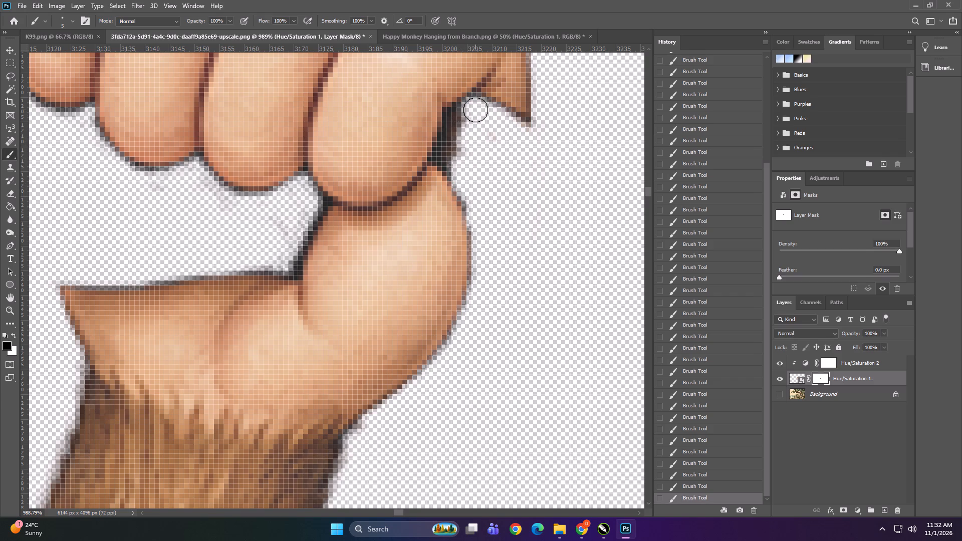
{"action": "left_click", "coordinate": [466, 119]}
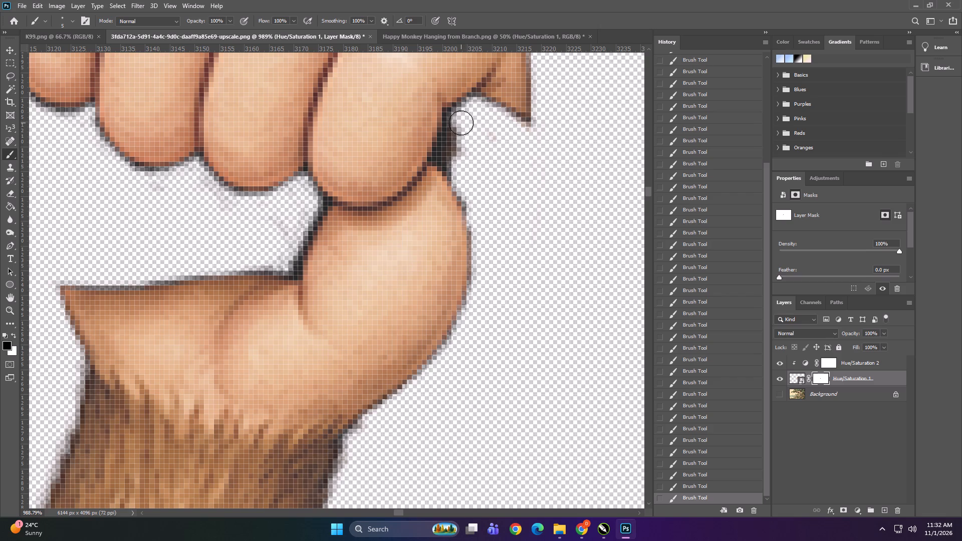
{"action": "left_click", "coordinate": [461, 123]}
{"action": "left_click", "coordinate": [460, 138]}
{"action": "left_click", "coordinate": [456, 145]}
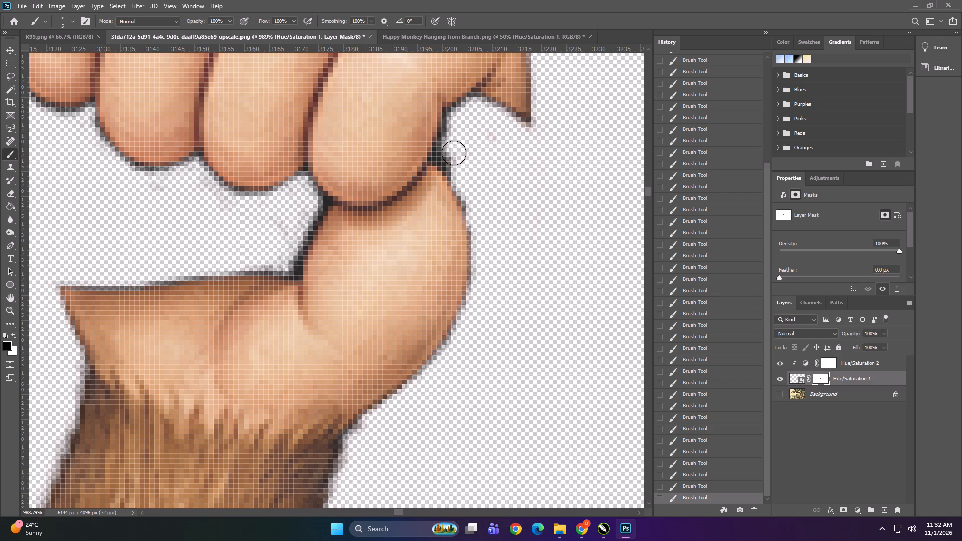
{"action": "left_click", "coordinate": [454, 153]}
{"action": "left_click", "coordinate": [450, 155]}
{"action": "left_click", "coordinate": [458, 137]}
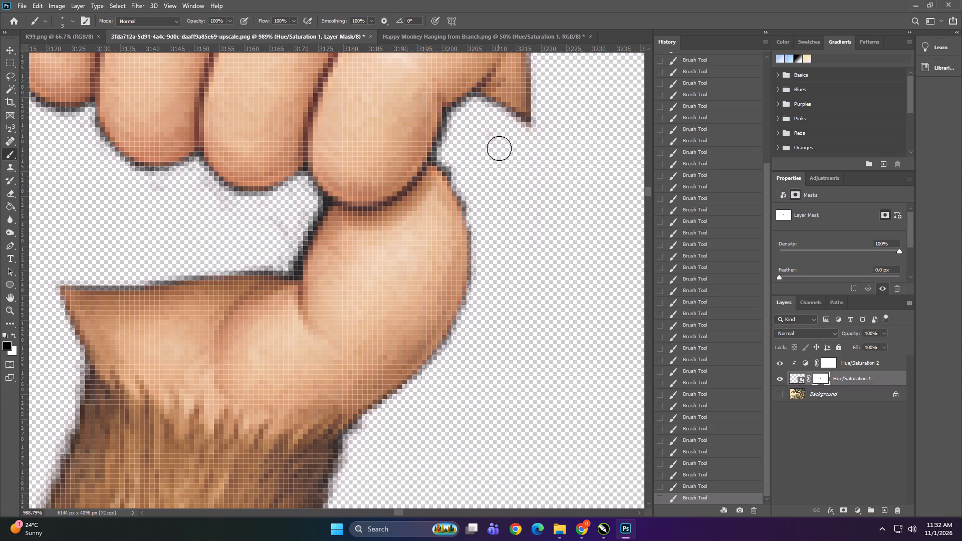
{"action": "left_click", "coordinate": [452, 161]}
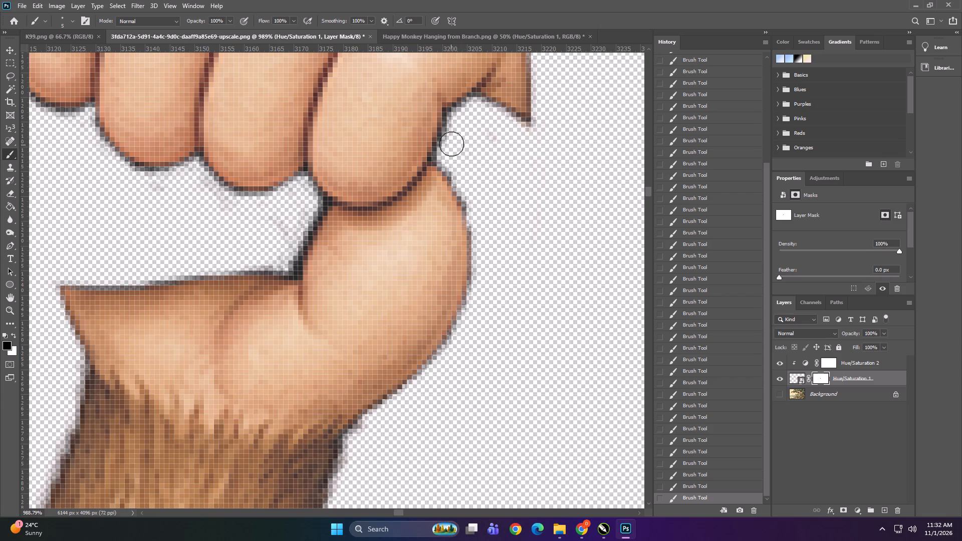
{"action": "left_click", "coordinate": [459, 137]}
Start masking out the stick's protruding end at the monkey's other fist, below the inner finger.
{"action": "scroll", "coordinate": [445, 242], "scroll_direction": "down", "scroll_amount": 10, "text": "alt"}
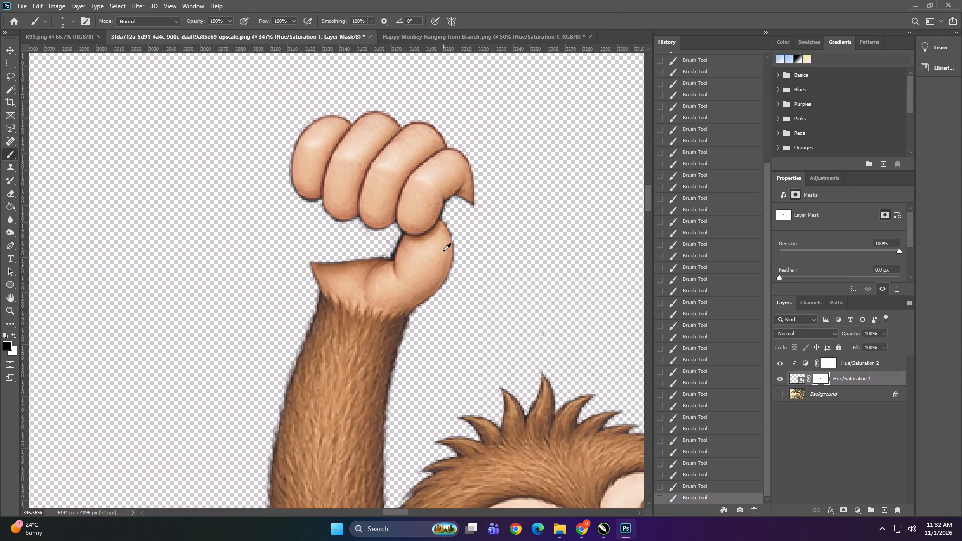
{"action": "scroll", "coordinate": [443, 251], "scroll_direction": "down", "scroll_amount": 18, "text": "alt"}
{"action": "scroll", "coordinate": [490, 253], "scroll_direction": "up", "scroll_amount": 9, "text": "alt"}
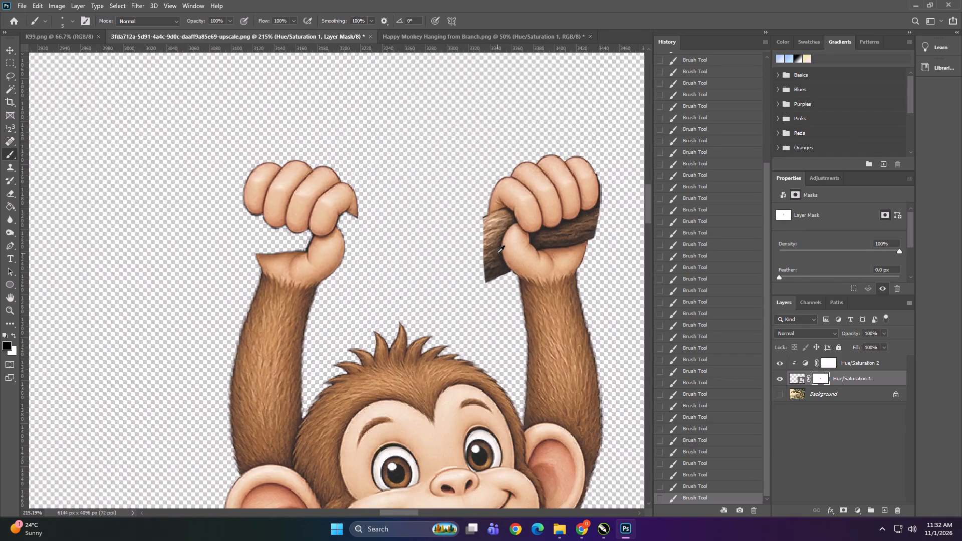
{"action": "scroll", "coordinate": [497, 253], "scroll_direction": "up", "scroll_amount": 5, "text": "alt"}
{"action": "scroll", "coordinate": [498, 241], "scroll_direction": "down", "scroll_amount": 1, "text": "alt"}
{"action": "scroll", "coordinate": [498, 241], "scroll_direction": "up", "scroll_amount": 9, "text": "alt"}
{"action": "left_click", "coordinate": [490, 216]}
{"action": "left_click_drag", "start_coordinate": [491, 200], "coordinate": [520, 177]}
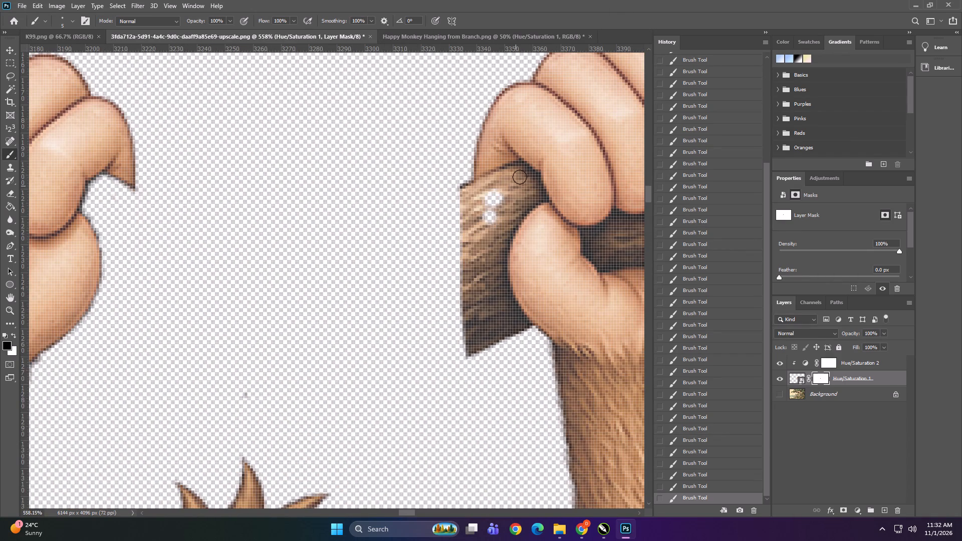
{"action": "left_click_drag", "start_coordinate": [520, 177], "coordinate": [520, 175]}
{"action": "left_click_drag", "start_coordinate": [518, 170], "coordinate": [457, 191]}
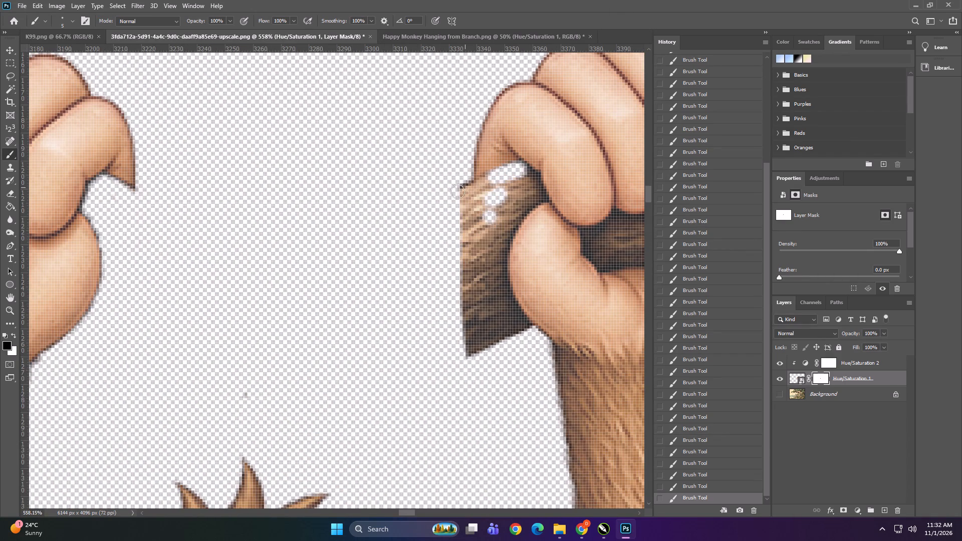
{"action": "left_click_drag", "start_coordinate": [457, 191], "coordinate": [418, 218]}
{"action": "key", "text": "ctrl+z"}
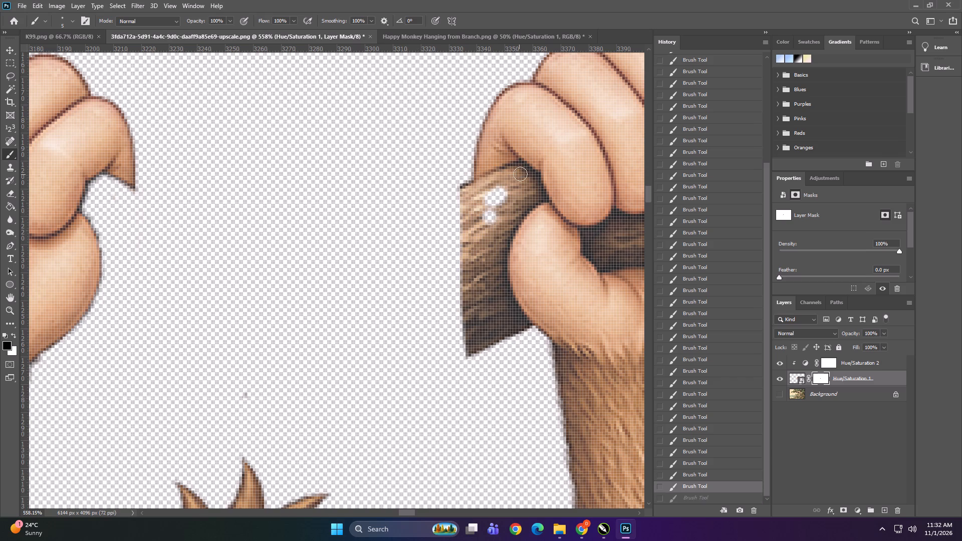
Mask out the bulk of the stick's protruding end, leaving only the dark strip beside the thumb.
{"action": "left_click_drag", "start_coordinate": [521, 173], "coordinate": [491, 434]}
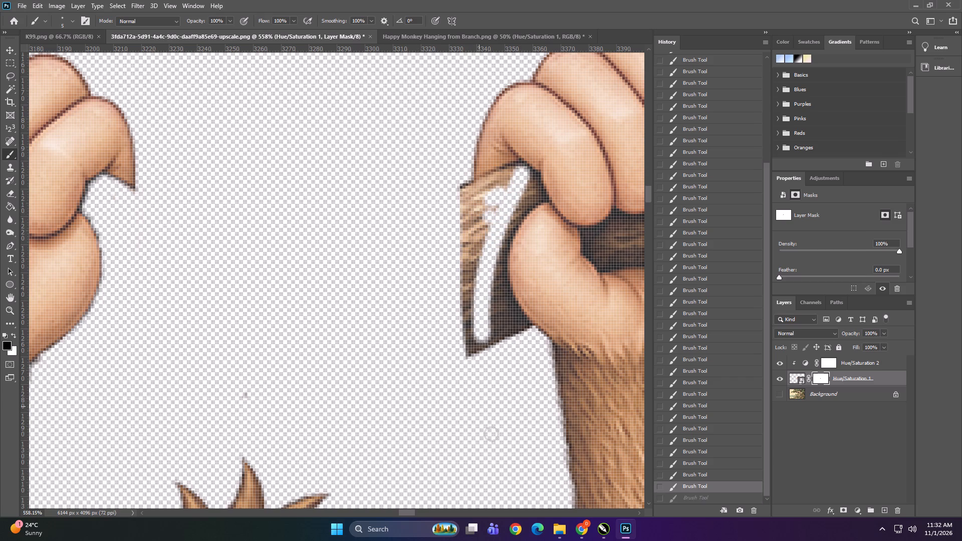
{"action": "left_click_drag", "start_coordinate": [491, 434], "coordinate": [495, 428]}
{"action": "left_click_drag", "start_coordinate": [469, 190], "coordinate": [458, 427]}
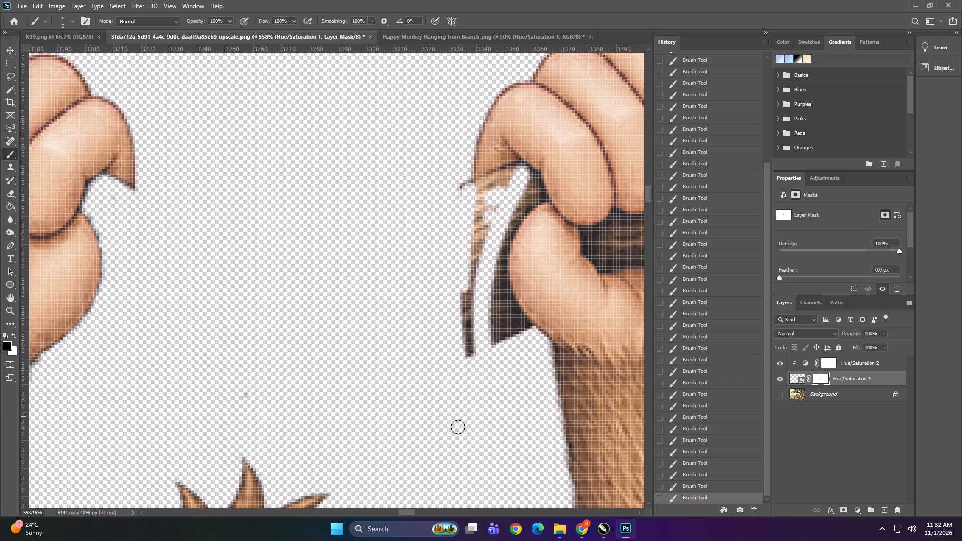
{"action": "left_click_drag", "start_coordinate": [458, 427], "coordinate": [468, 422]}
{"action": "left_click_drag", "start_coordinate": [485, 188], "coordinate": [472, 379]}
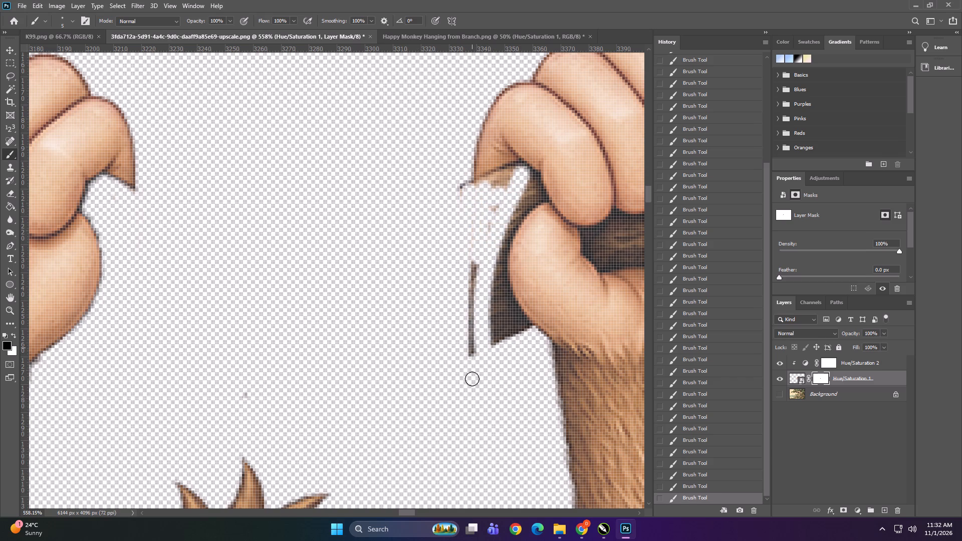
{"action": "left_click_drag", "start_coordinate": [472, 379], "coordinate": [476, 415]}
{"action": "left_click_drag", "start_coordinate": [468, 213], "coordinate": [467, 374]}
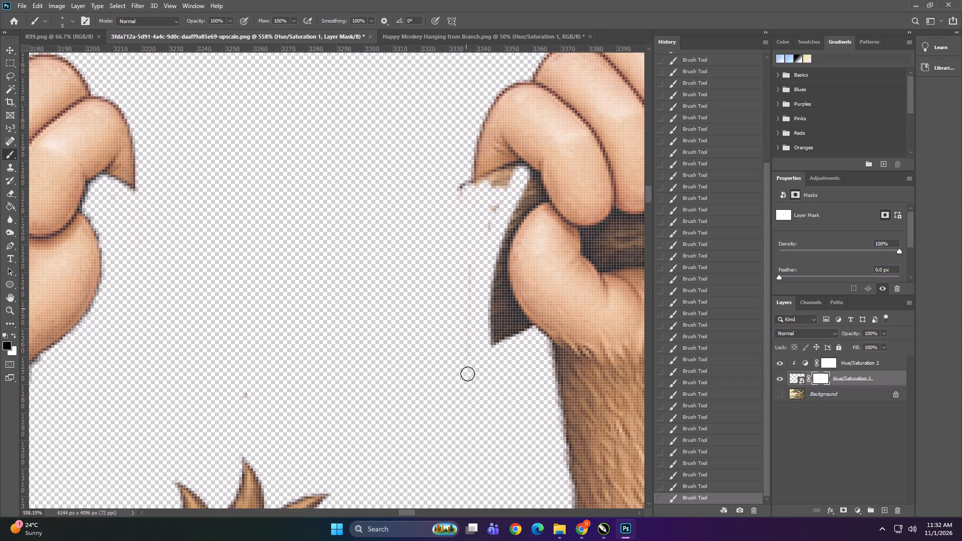
{"action": "left_click_drag", "start_coordinate": [467, 374], "coordinate": [493, 208]}
{"action": "left_click_drag", "start_coordinate": [500, 179], "coordinate": [491, 240]}
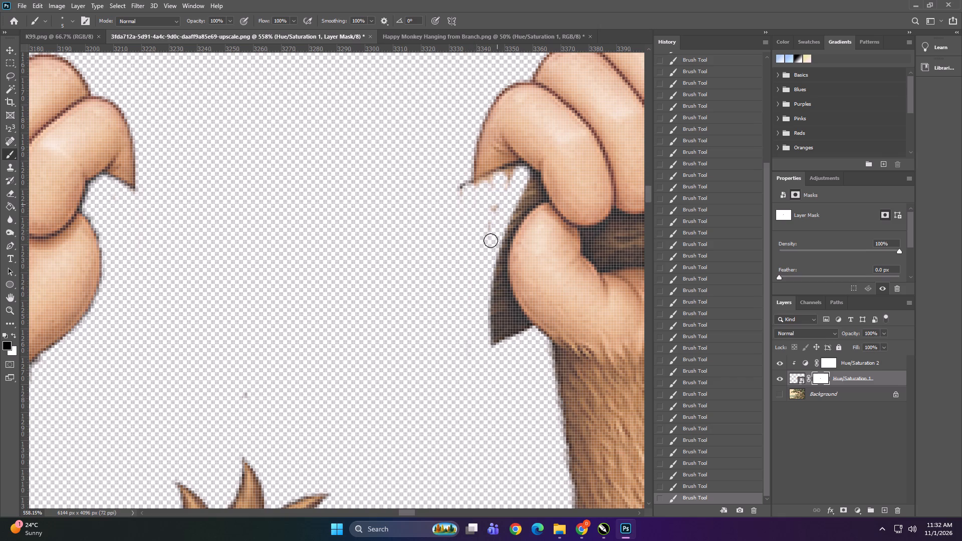
{"action": "left_click_drag", "start_coordinate": [491, 240], "coordinate": [485, 283]}
Clear the stick remnants along the inner finger's lower edge, including its pointed corner and the faint specks below.
{"action": "left_click", "coordinate": [514, 171]}
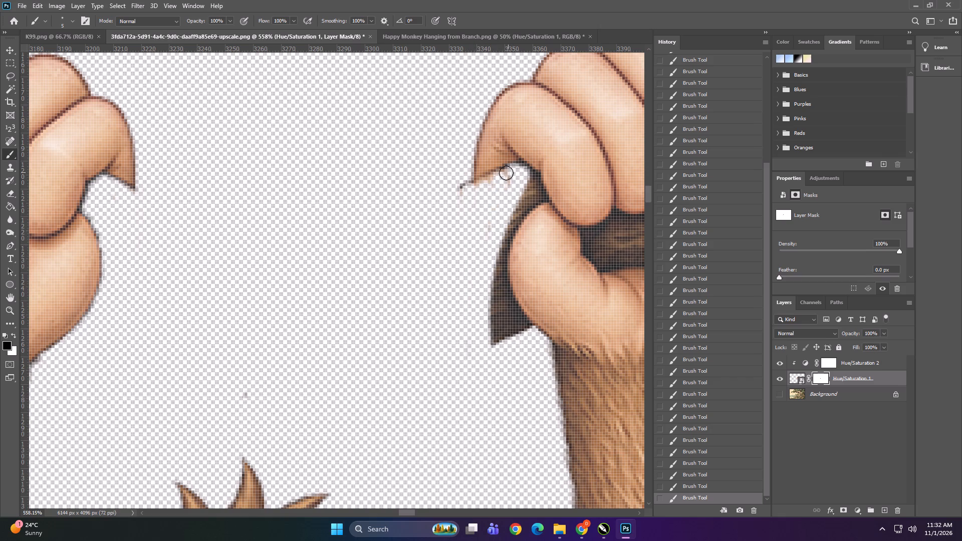
{"action": "left_click", "coordinate": [506, 173]}
{"action": "left_click", "coordinate": [500, 177]}
{"action": "left_click", "coordinate": [489, 183]}
{"action": "left_click", "coordinate": [480, 188]}
{"action": "left_click", "coordinate": [467, 190]}
{"action": "left_click", "coordinate": [466, 185]}
{"action": "left_click", "coordinate": [461, 190]}
{"action": "left_click_drag", "start_coordinate": [474, 190], "coordinate": [477, 191]}
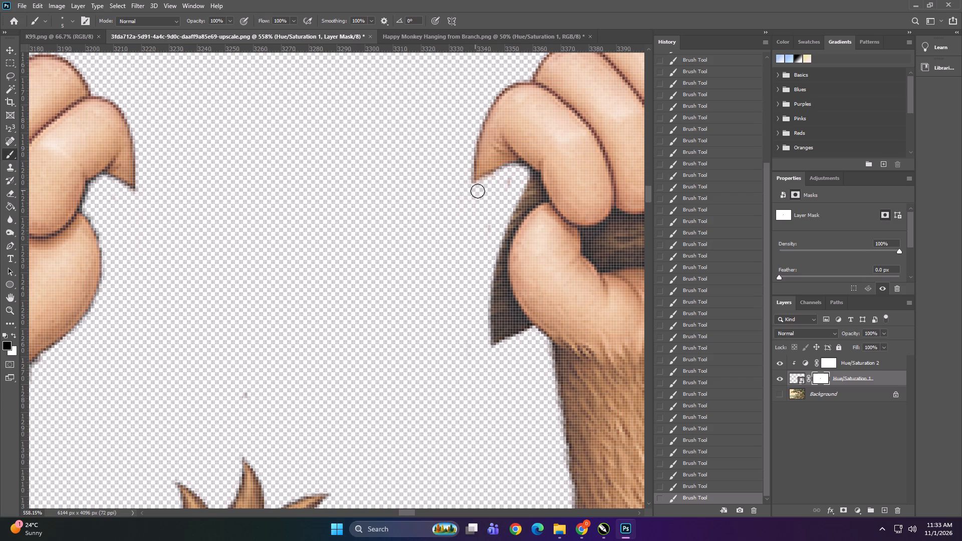
{"action": "left_click_drag", "start_coordinate": [477, 191], "coordinate": [484, 191]}
{"action": "left_click_drag", "start_coordinate": [508, 183], "coordinate": [489, 251]}
{"action": "left_click", "coordinate": [489, 235]}
Mask out the stick between the inner finger's underside and the thumb's tip on this fist.
{"action": "left_click_drag", "start_coordinate": [528, 177], "coordinate": [529, 177]}
{"action": "left_click_drag", "start_coordinate": [529, 177], "coordinate": [536, 197]}
{"action": "left_click", "coordinate": [537, 193]}
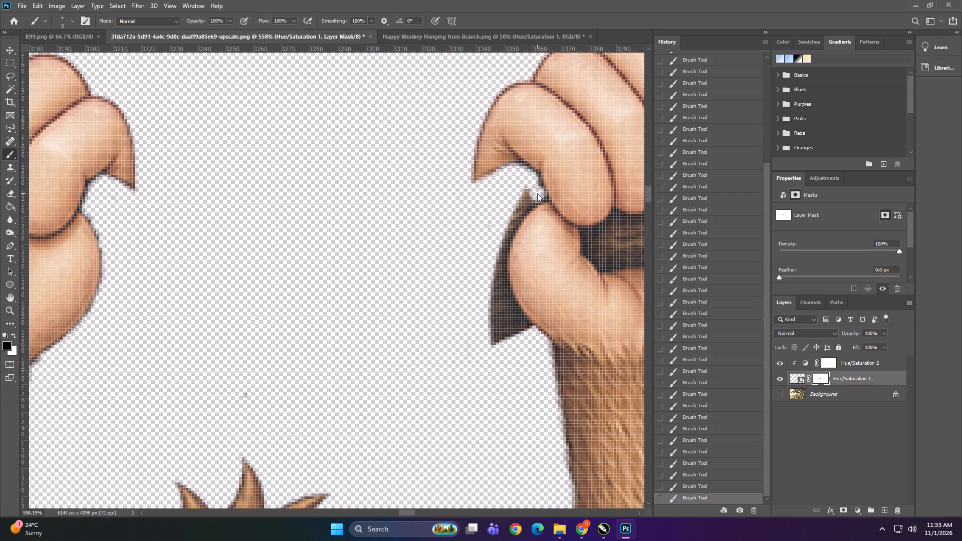
{"action": "left_click", "coordinate": [535, 186]}
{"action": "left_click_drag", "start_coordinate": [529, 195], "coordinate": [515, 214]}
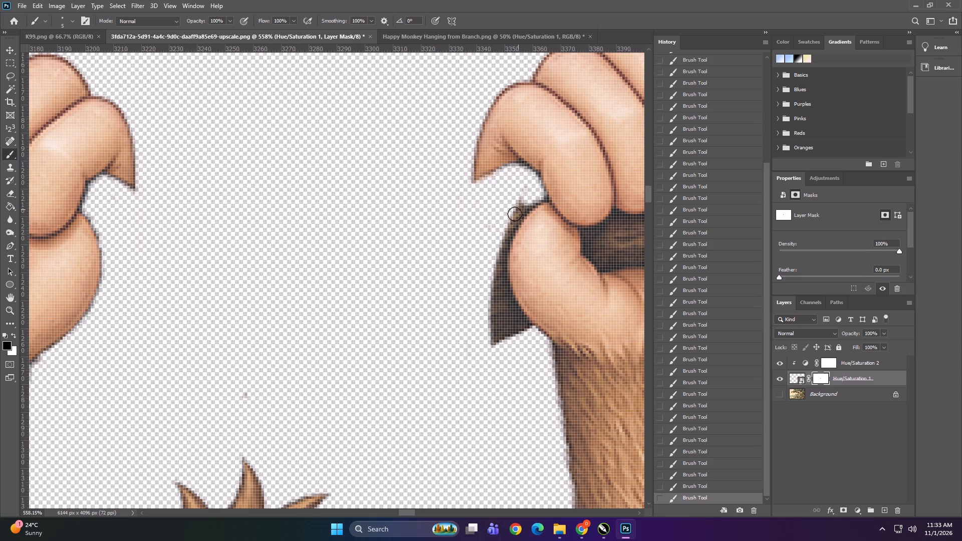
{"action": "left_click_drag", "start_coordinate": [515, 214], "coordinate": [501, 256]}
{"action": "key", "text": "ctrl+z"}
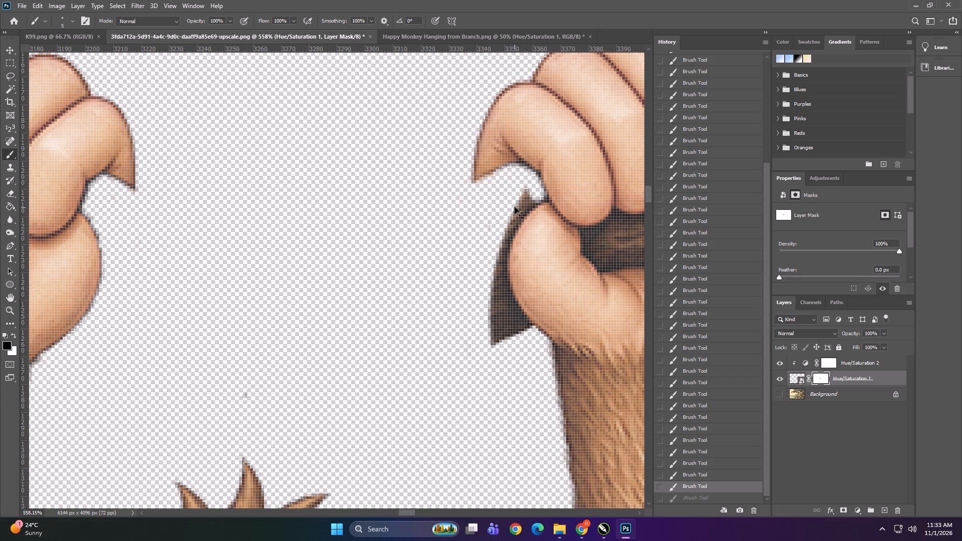
Mask out the upper tip and outer edge of the dark strip beside the thumb, plus the stray speck above the head hair.
{"action": "left_click_drag", "start_coordinate": [533, 192], "coordinate": [480, 264]}
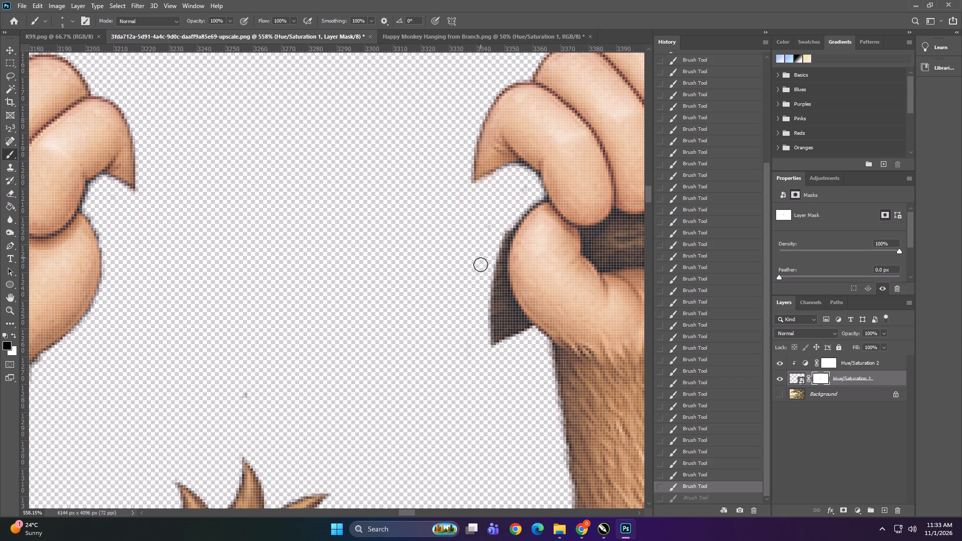
{"action": "left_click_drag", "start_coordinate": [480, 264], "coordinate": [525, 402]}
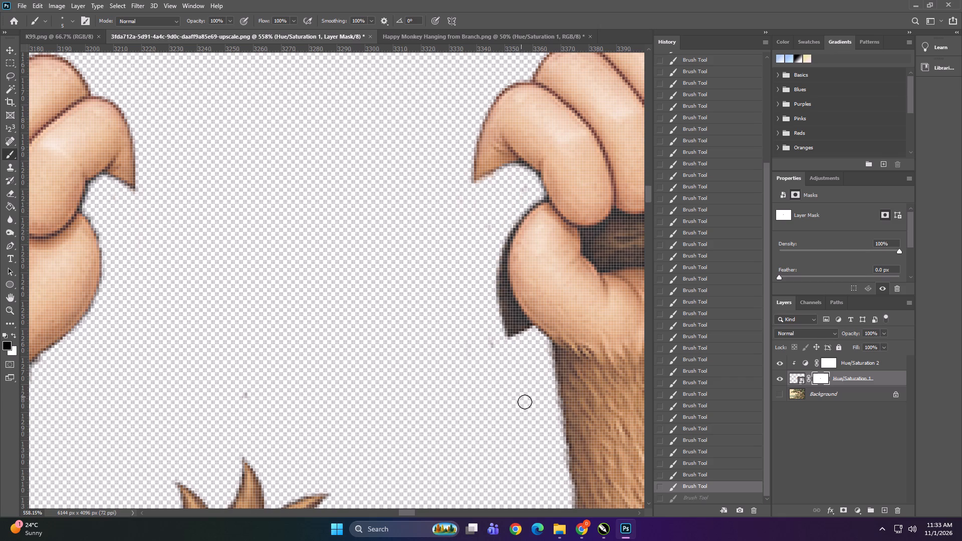
{"action": "left_click_drag", "start_coordinate": [525, 402], "coordinate": [525, 402]}
{"action": "left_click_drag", "start_coordinate": [501, 377], "coordinate": [480, 278]}
{"action": "left_click_drag", "start_coordinate": [259, 383], "coordinate": [258, 385]}
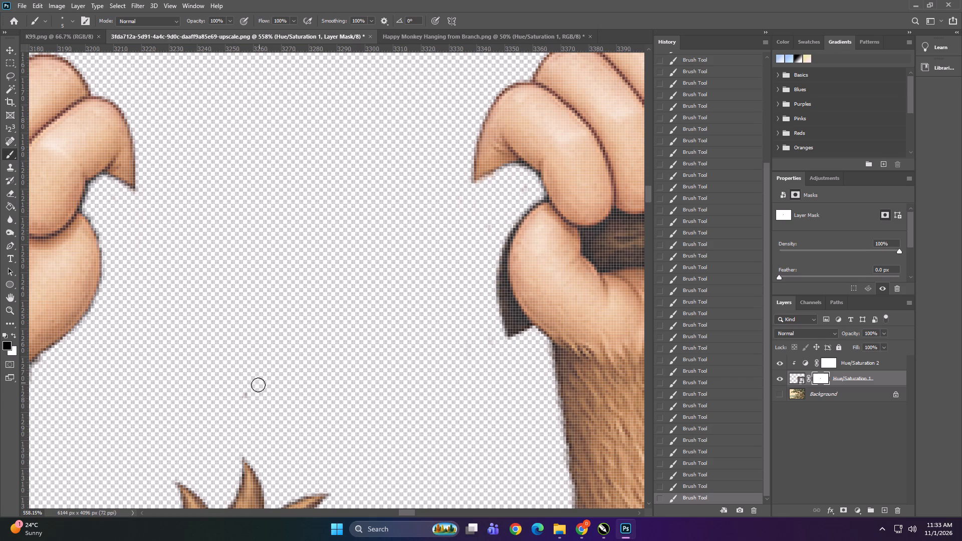
{"action": "left_click_drag", "start_coordinate": [258, 385], "coordinate": [228, 411]}
Mask out the lower half of the dark stick strip beside the thumb, following the thumb's outline towards the wrist.
{"action": "left_click_drag", "start_coordinate": [527, 333], "coordinate": [496, 279]}
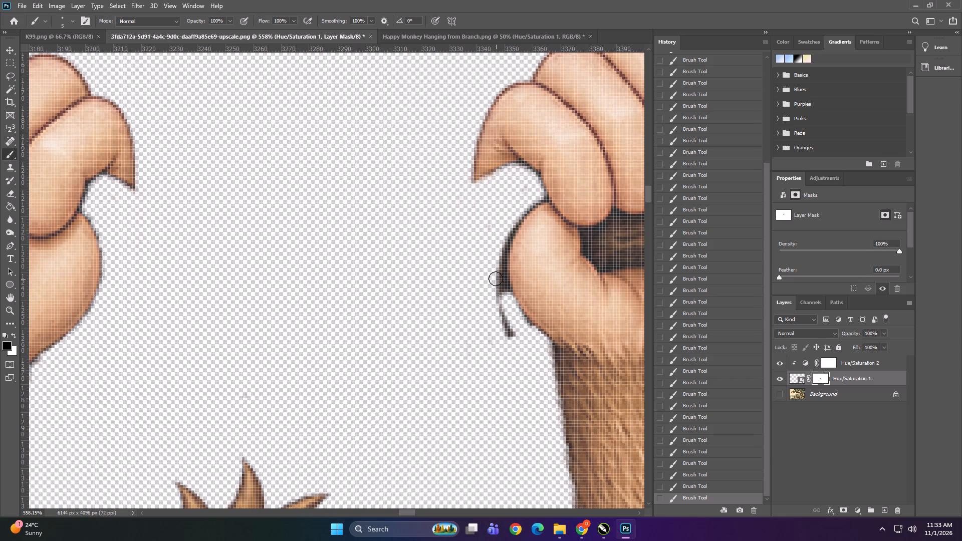
{"action": "left_click_drag", "start_coordinate": [496, 279], "coordinate": [496, 278]}
{"action": "left_click_drag", "start_coordinate": [524, 346], "coordinate": [493, 280]}
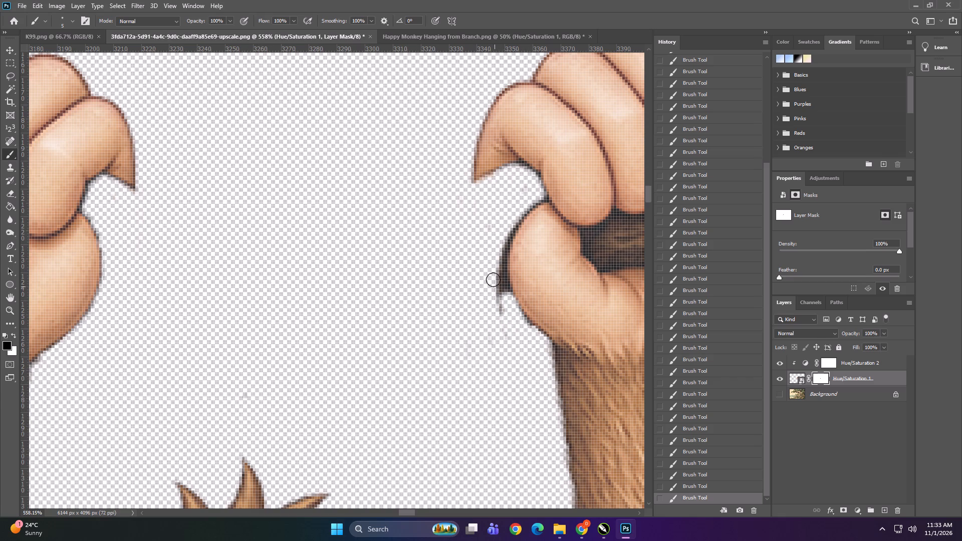
{"action": "left_click_drag", "start_coordinate": [493, 280], "coordinate": [491, 264]}
{"action": "left_click", "coordinate": [524, 327]}
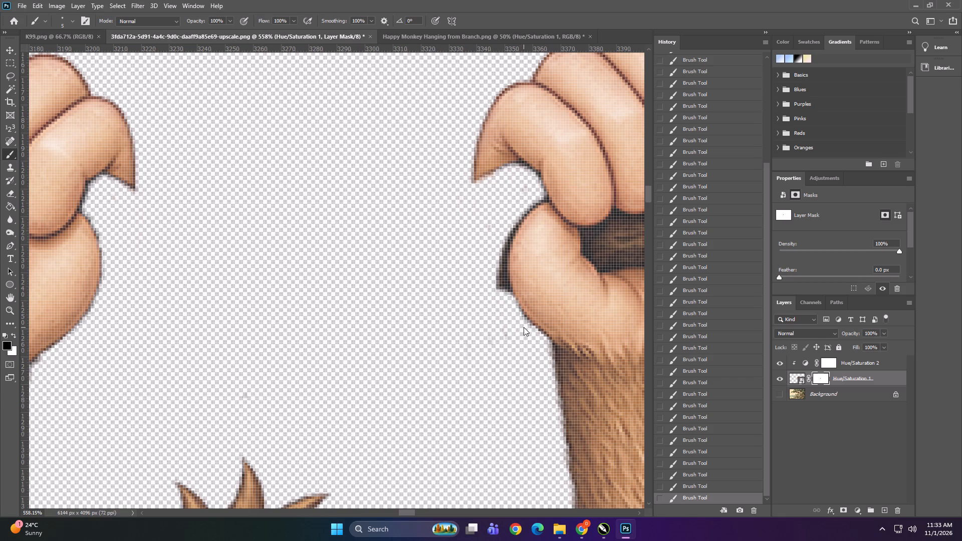
{"action": "left_click", "coordinate": [528, 332]}
{"action": "left_click", "coordinate": [521, 325]}
Clear the remaining dark stick strip along the thumb's outer curve, from mid-thumb up to its tip.
{"action": "left_click_drag", "start_coordinate": [498, 246], "coordinate": [498, 284]}
{"action": "left_click", "coordinate": [498, 273]}
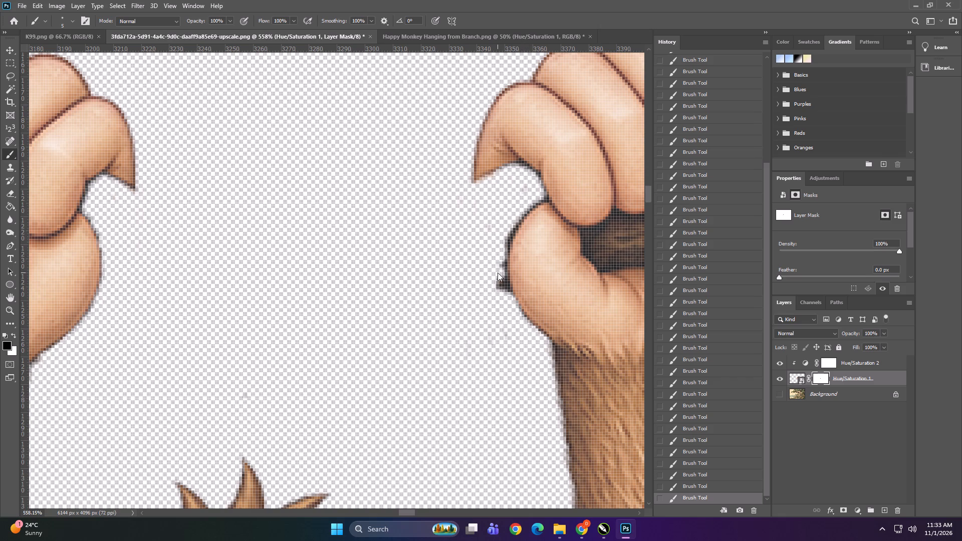
{"action": "left_click", "coordinate": [498, 266]}
{"action": "left_click", "coordinate": [501, 265]}
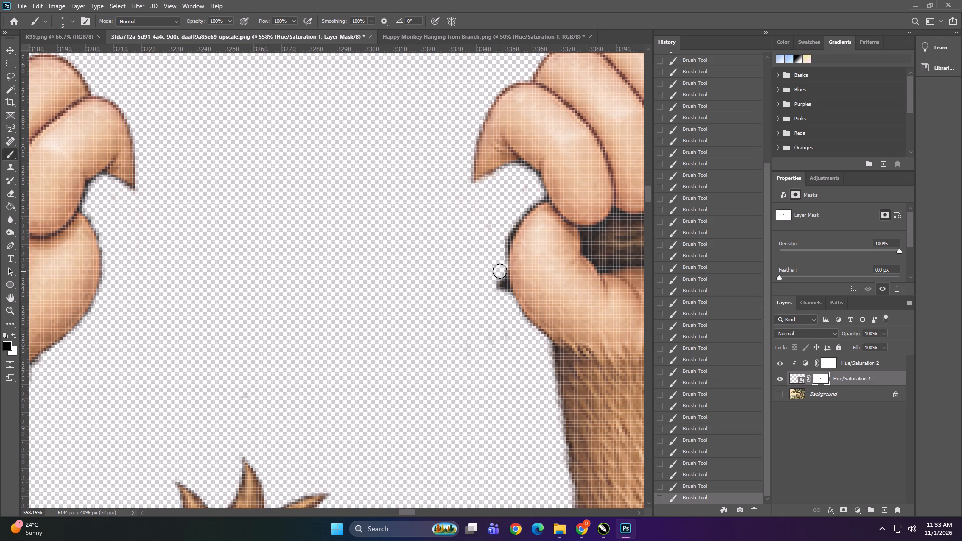
{"action": "key", "text": "ctrl+z"}
{"action": "left_click_drag", "start_coordinate": [500, 271], "coordinate": [500, 281]}
{"action": "left_click", "coordinate": [500, 281]}
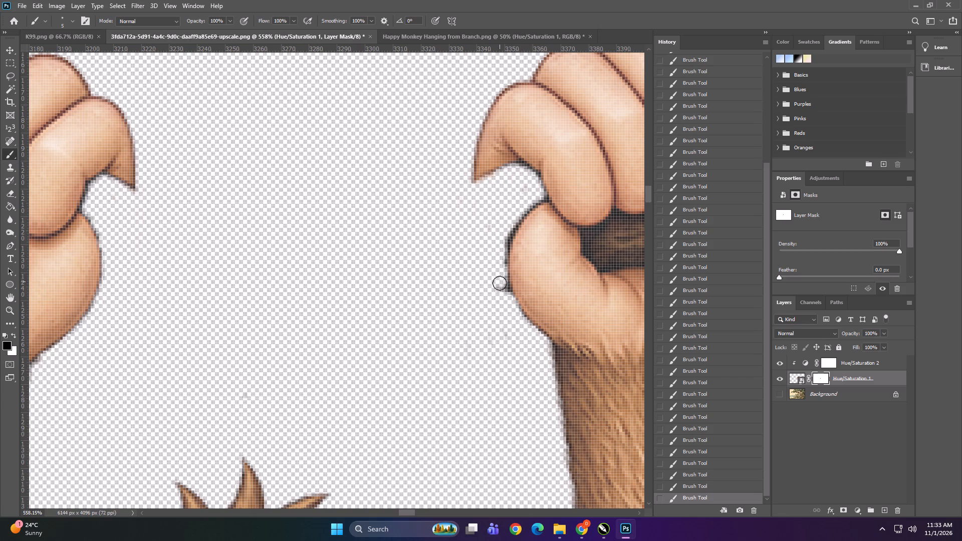
{"action": "left_click", "coordinate": [500, 288]}
{"action": "left_click", "coordinate": [504, 290]}
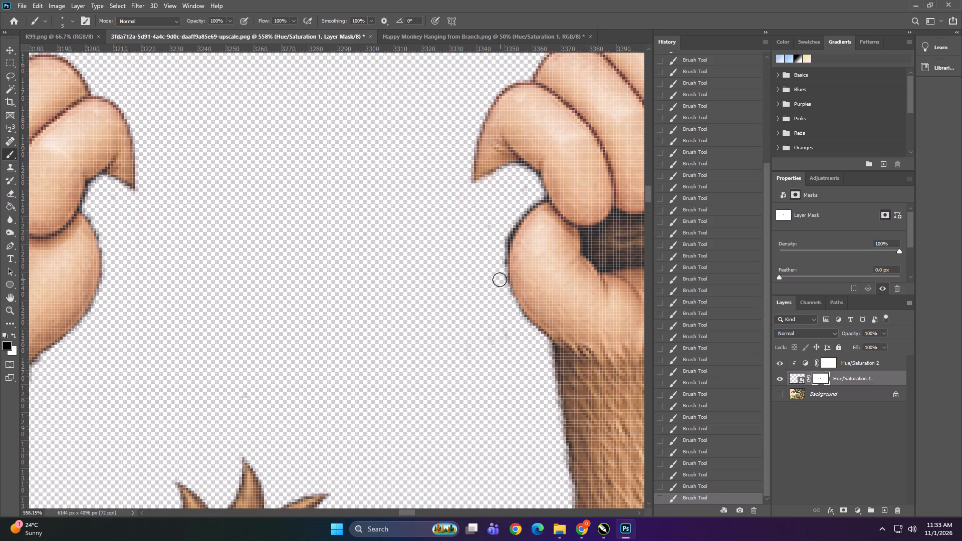
{"action": "left_click", "coordinate": [500, 280]}
{"action": "left_click", "coordinate": [499, 265]}
{"action": "left_click", "coordinate": [499, 250]}
{"action": "left_click", "coordinate": [501, 239]}
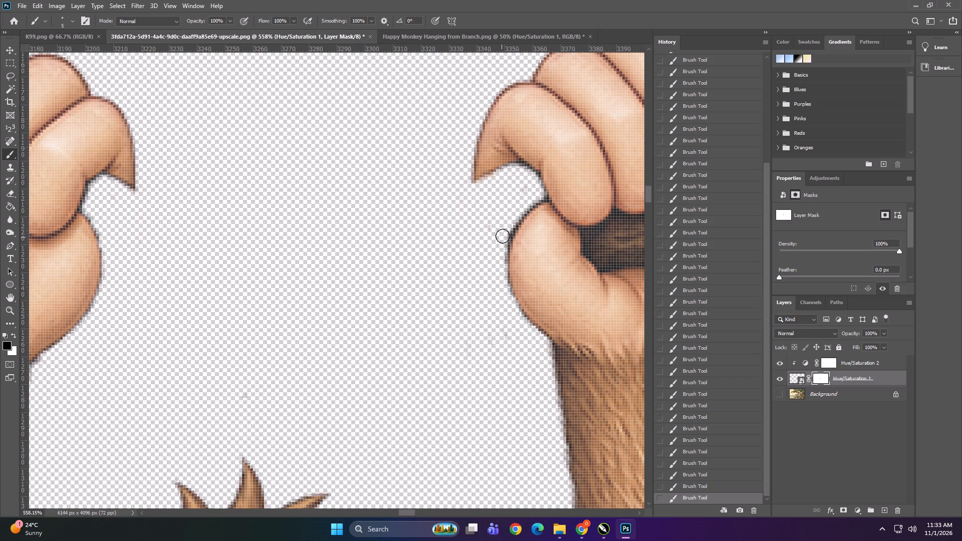
{"action": "left_click", "coordinate": [504, 234]}
{"action": "left_click", "coordinate": [508, 226]}
{"action": "left_click", "coordinate": [499, 240]}
Mask out the dark stick sliver along the outer edge of the same fist's little finger.
{"action": "scroll", "coordinate": [448, 282], "scroll_direction": "down", "scroll_amount": 5, "text": "alt"}
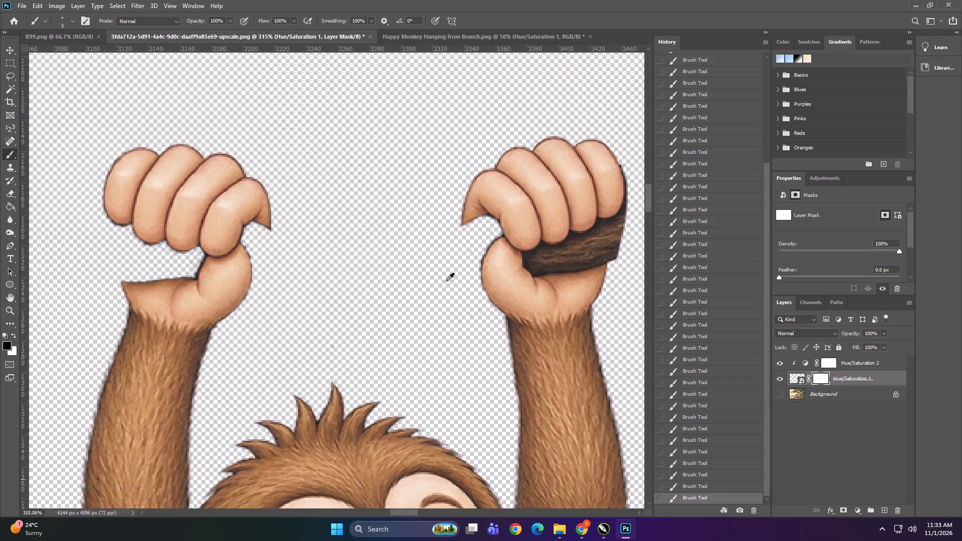
{"action": "scroll", "coordinate": [446, 281], "scroll_direction": "down", "scroll_amount": 10, "text": "alt"}
{"action": "scroll", "coordinate": [579, 269], "scroll_direction": "up", "scroll_amount": 4, "text": "alt"}
{"action": "scroll", "coordinate": [494, 223], "scroll_direction": "up", "scroll_amount": 10, "text": "alt"}
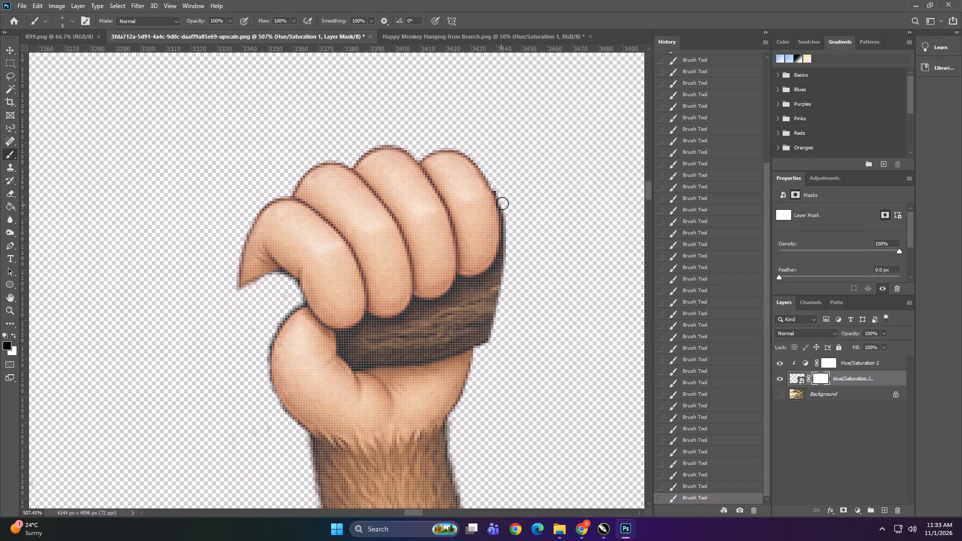
{"action": "left_click", "coordinate": [500, 190]}
{"action": "left_click", "coordinate": [503, 199]}
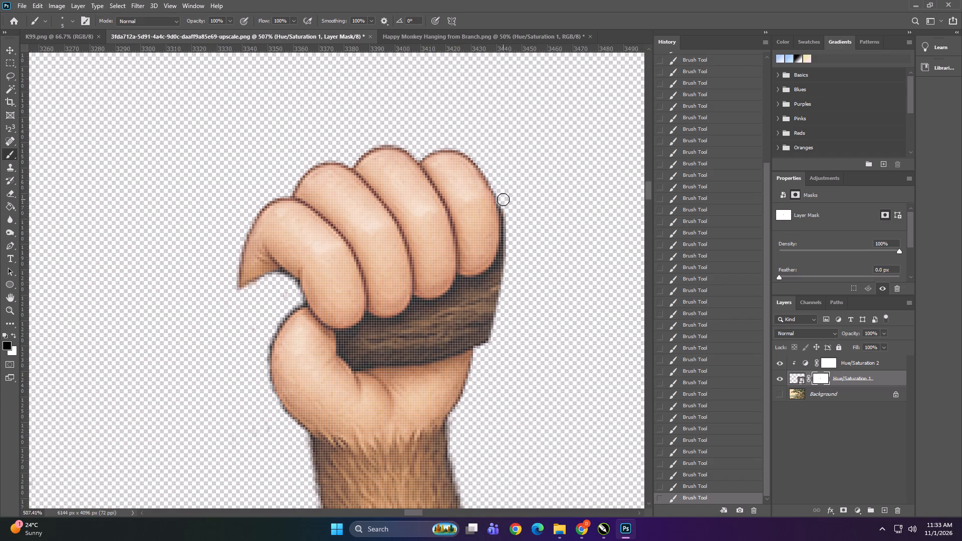
{"action": "left_click", "coordinate": [507, 208]}
{"action": "key", "text": "ctrl+z"}
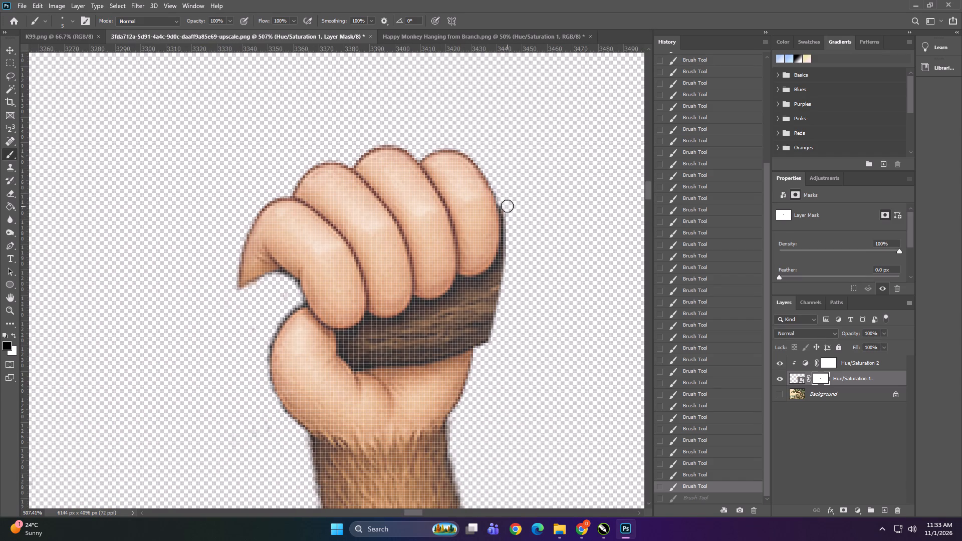
{"action": "left_click", "coordinate": [507, 206]}
{"action": "left_click_drag", "start_coordinate": [507, 208], "coordinate": [513, 239]}
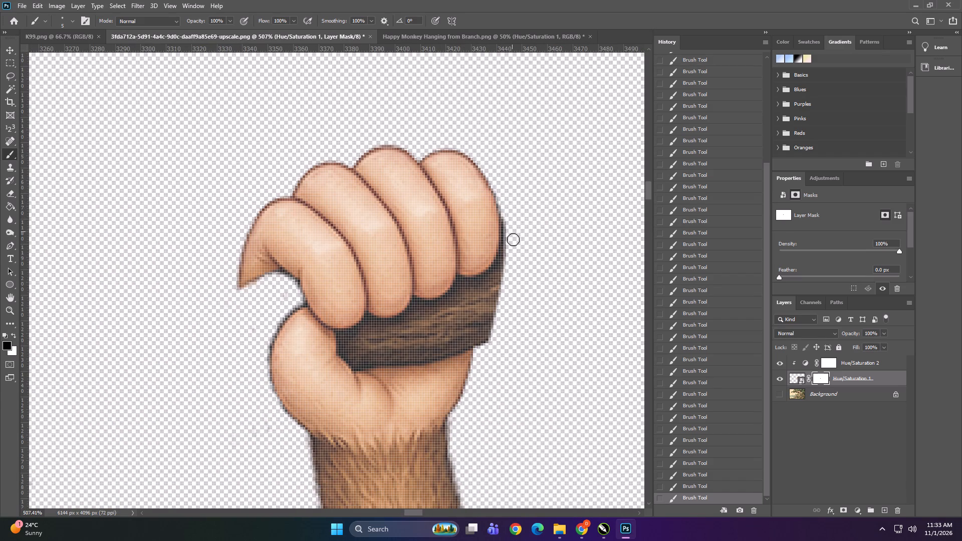
{"action": "left_click_drag", "start_coordinate": [513, 239], "coordinate": [497, 313]}
{"action": "left_click", "coordinate": [506, 258]}
{"action": "left_click", "coordinate": [507, 249]}
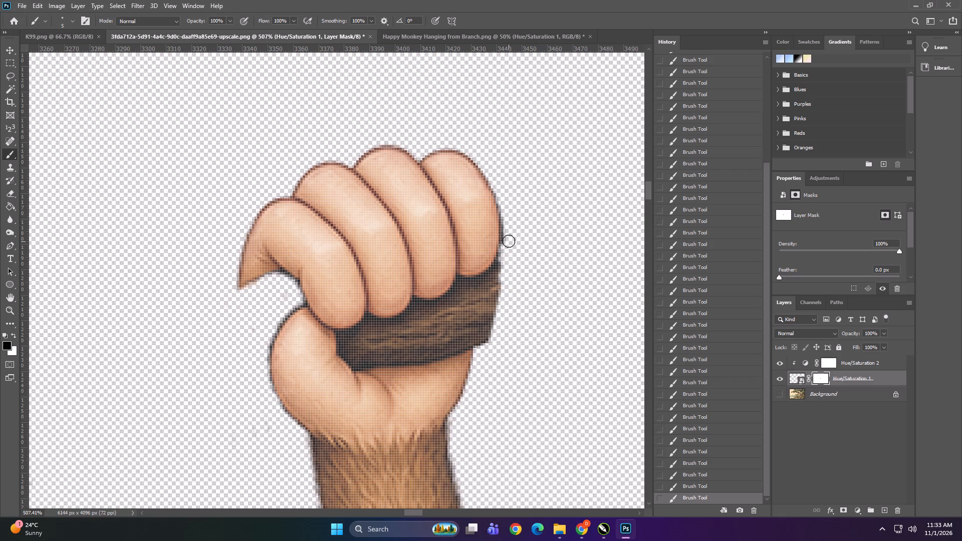
{"action": "left_click", "coordinate": [509, 241]}
{"action": "left_click", "coordinate": [509, 235]}
{"action": "left_click", "coordinate": [508, 227]}
{"action": "left_click", "coordinate": [508, 221]}
Mask out the bulk of the stick between the fingers and palm, working inward from its outer end.
{"action": "left_click_drag", "start_coordinate": [505, 263], "coordinate": [465, 312]}
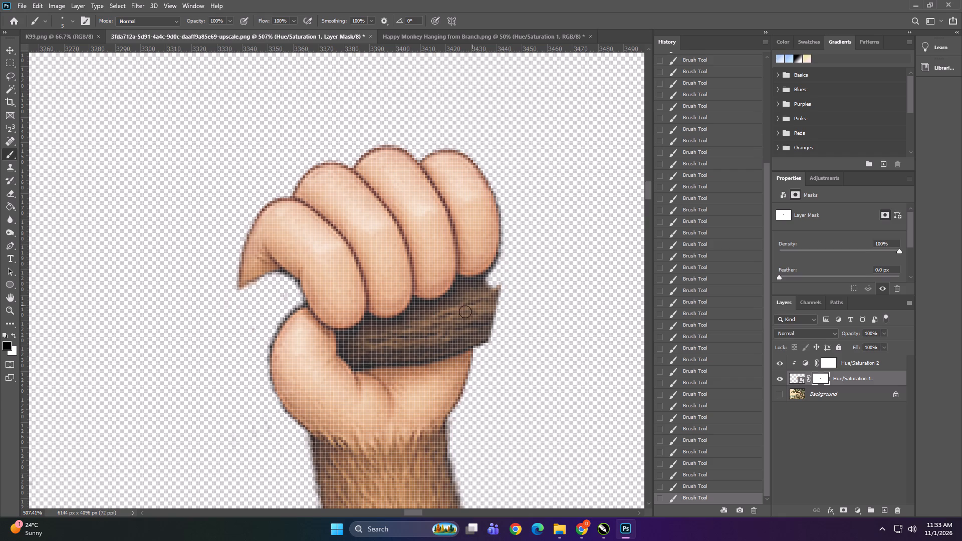
{"action": "left_click_drag", "start_coordinate": [465, 312], "coordinate": [355, 349]}
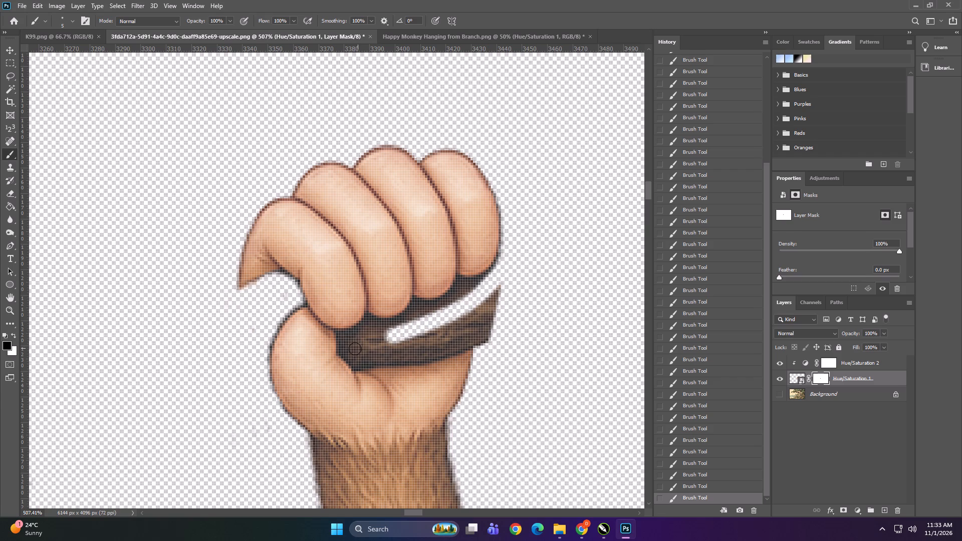
{"action": "left_click_drag", "start_coordinate": [355, 349], "coordinate": [360, 349]}
{"action": "left_click_drag", "start_coordinate": [515, 275], "coordinate": [416, 344]}
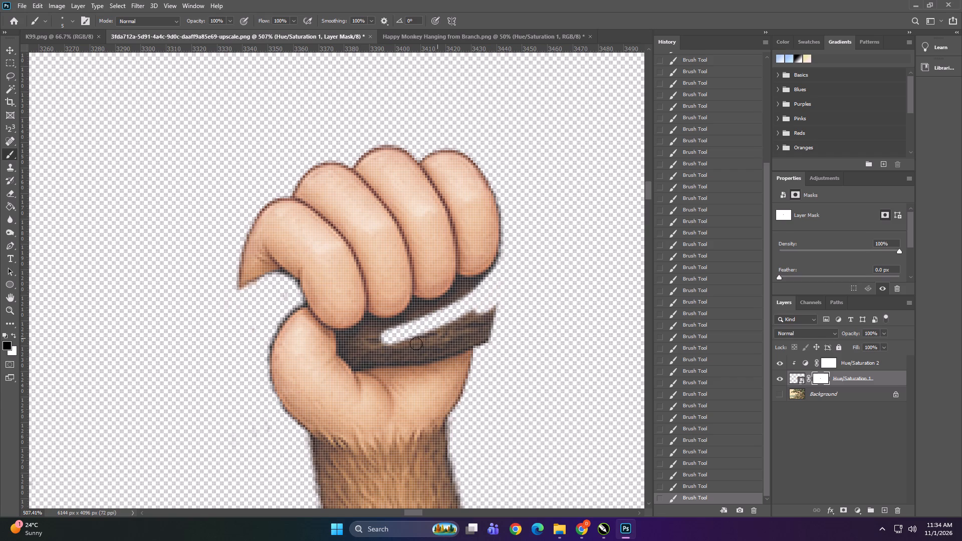
{"action": "left_click_drag", "start_coordinate": [416, 344], "coordinate": [371, 356]}
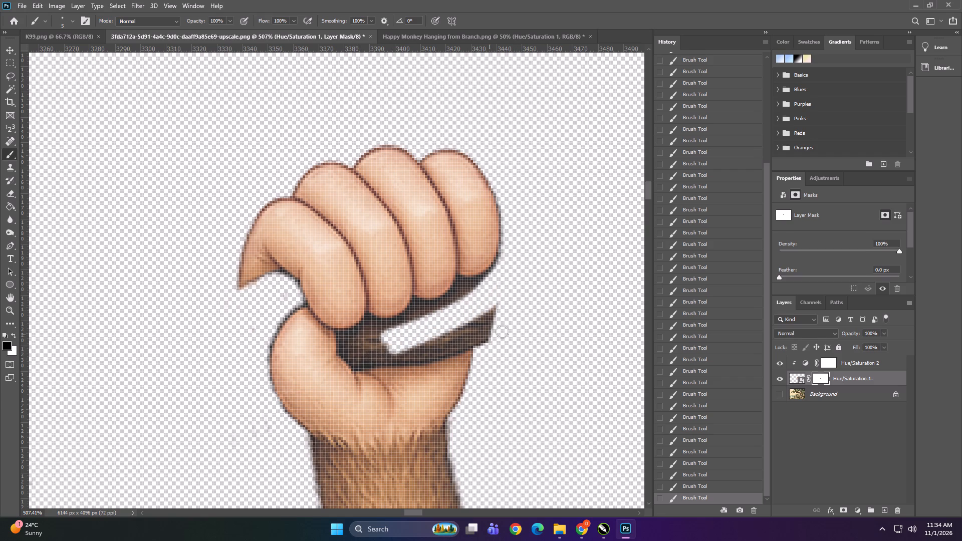
{"action": "left_click_drag", "start_coordinate": [519, 322], "coordinate": [428, 351]}
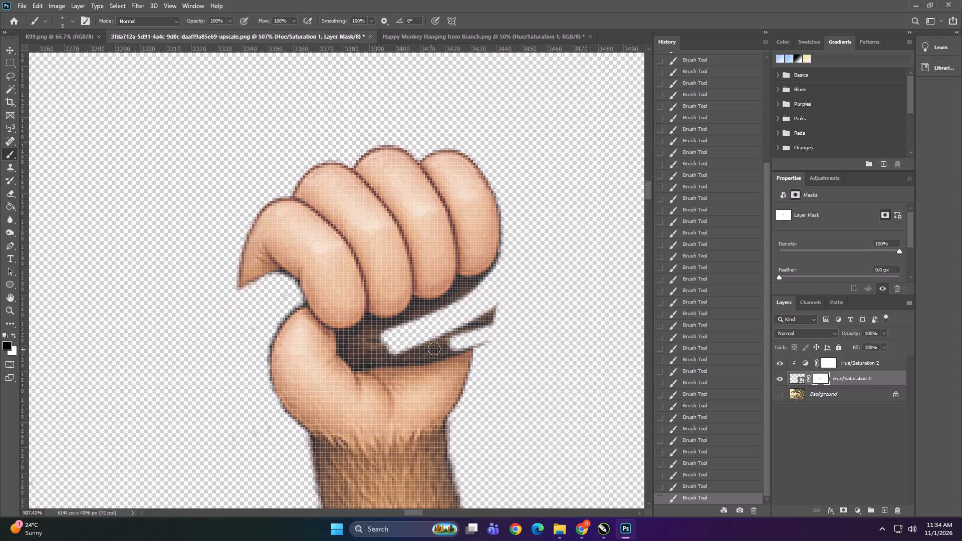
{"action": "left_click_drag", "start_coordinate": [511, 308], "coordinate": [406, 353]}
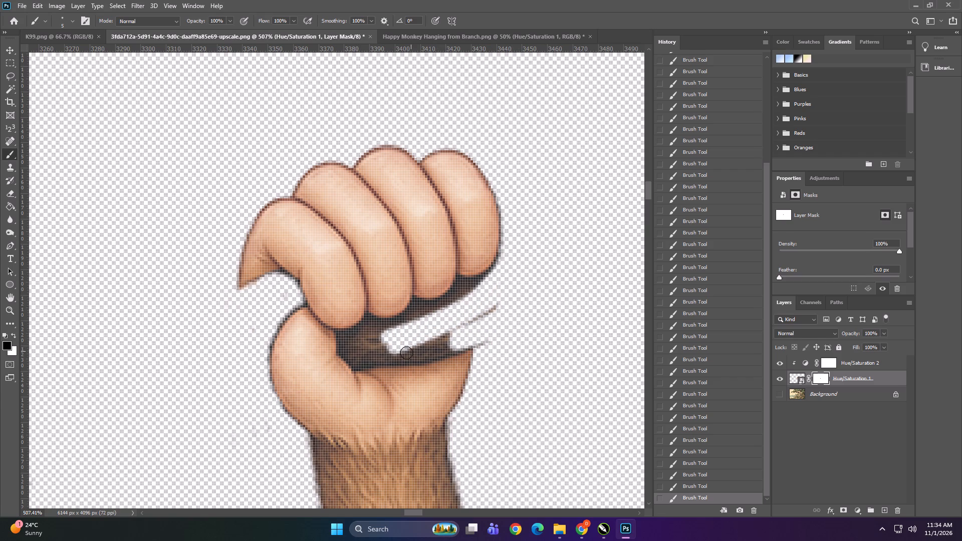
{"action": "left_click_drag", "start_coordinate": [406, 353], "coordinate": [407, 353]}
{"action": "left_click_drag", "start_coordinate": [502, 302], "coordinate": [383, 349]}
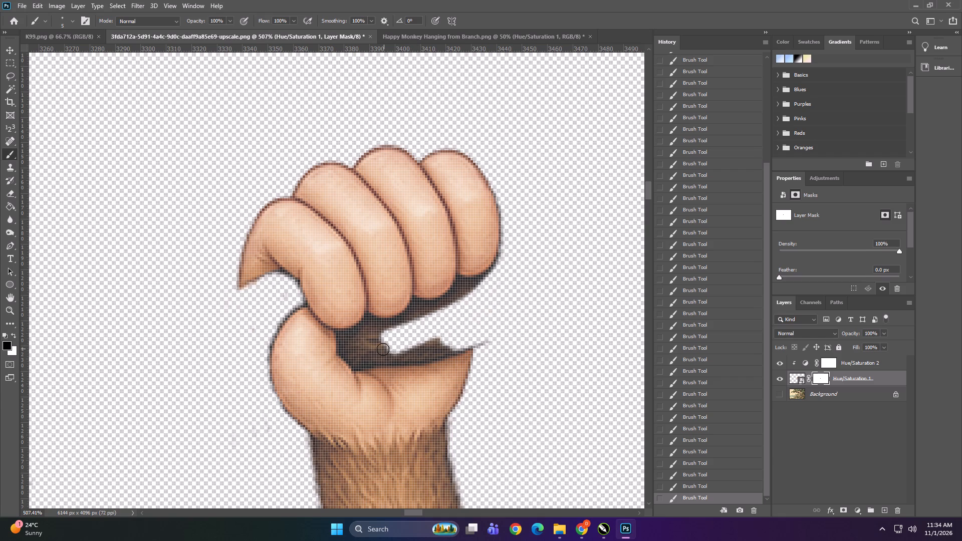
{"action": "left_click_drag", "start_coordinate": [383, 349], "coordinate": [363, 350]}
Extend the masked gap inward towards the thumb and clear the stick remnant along the palm's upper edge.
{"action": "scroll", "coordinate": [383, 348], "scroll_direction": "up", "scroll_amount": 5, "text": "alt"}
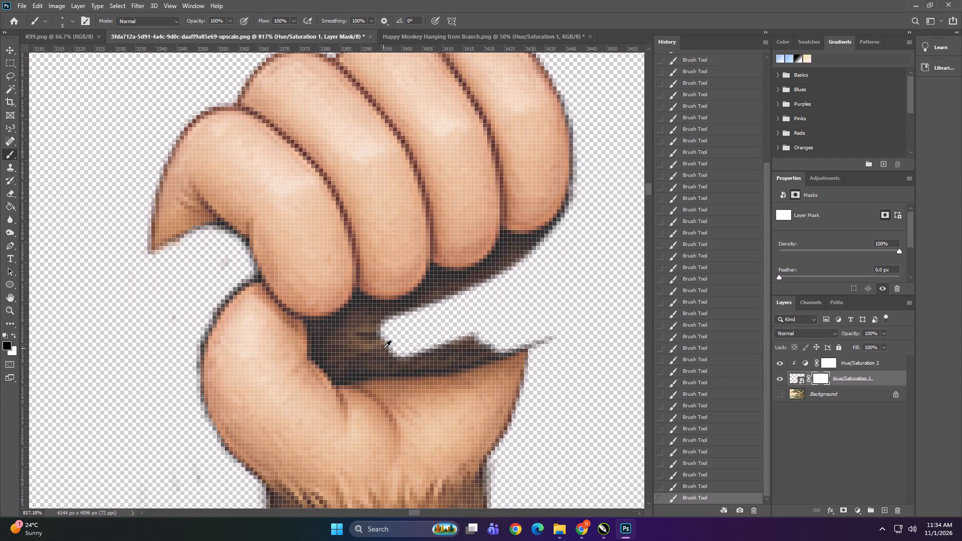
{"action": "left_click_drag", "start_coordinate": [344, 348], "coordinate": [574, 327]}
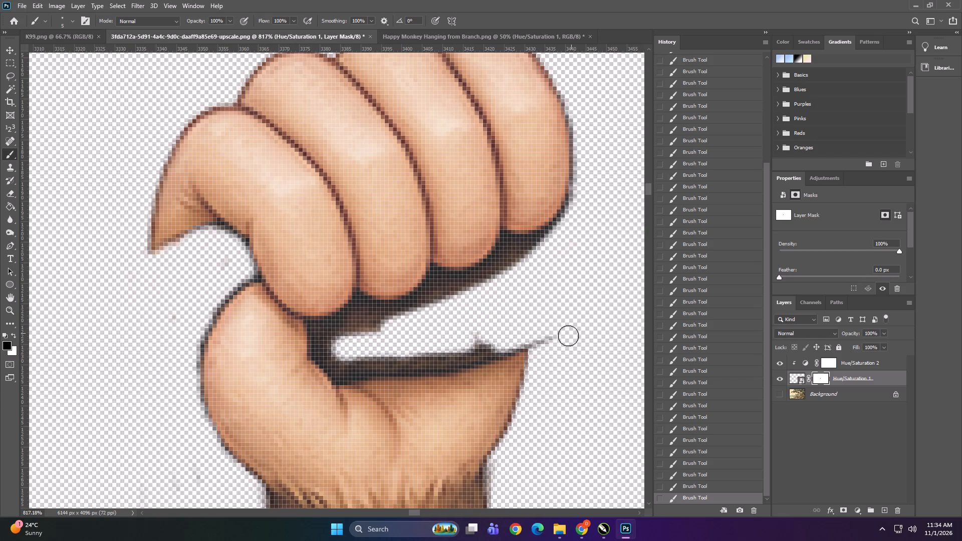
{"action": "left_click_drag", "start_coordinate": [563, 336], "coordinate": [372, 357]}
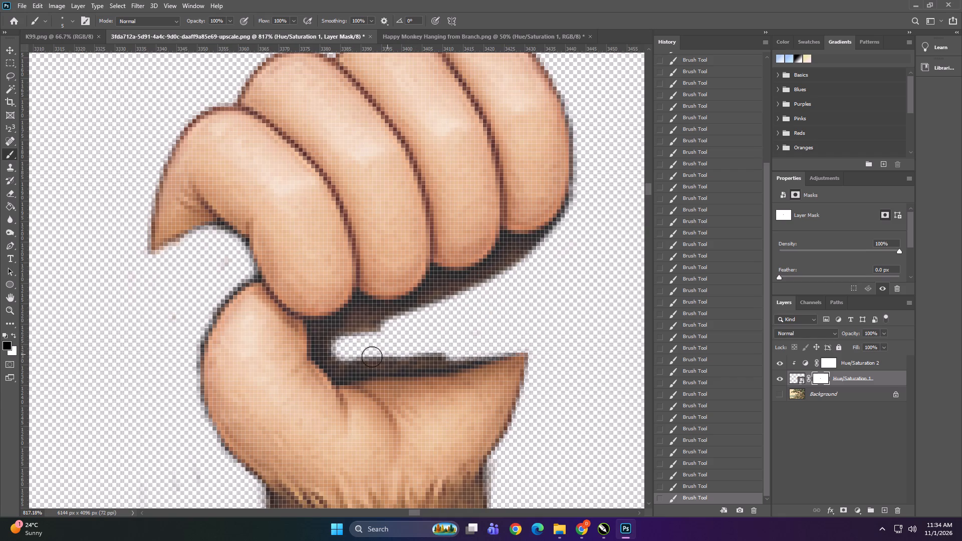
{"action": "left_click_drag", "start_coordinate": [372, 357], "coordinate": [356, 357]}
{"action": "left_click_drag", "start_coordinate": [352, 362], "coordinate": [425, 353]}
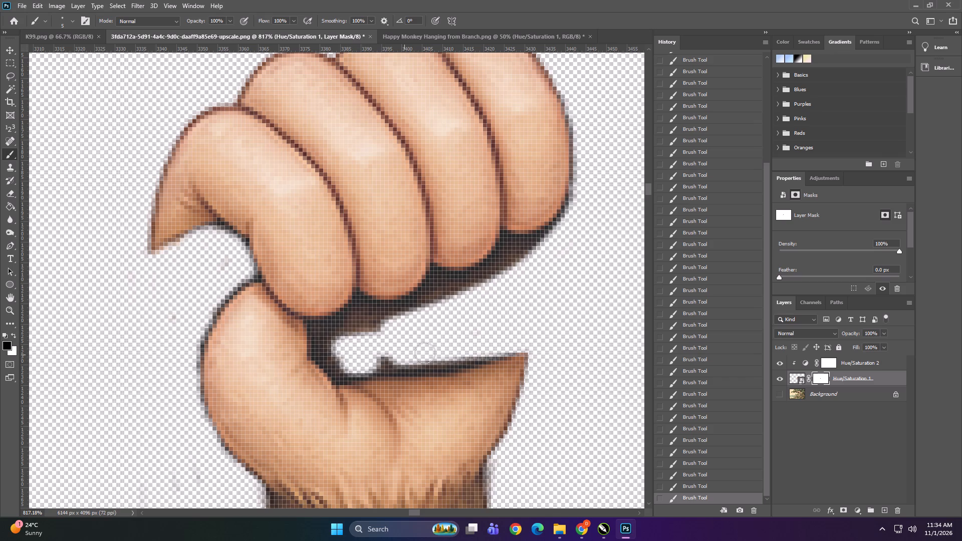
{"action": "left_click_drag", "start_coordinate": [425, 353], "coordinate": [512, 339]}
Mask out the lower part of the stick strip beneath the fingertips, working from the thumb side to the outermost finger.
{"action": "left_click_drag", "start_coordinate": [354, 337], "coordinate": [355, 337]}
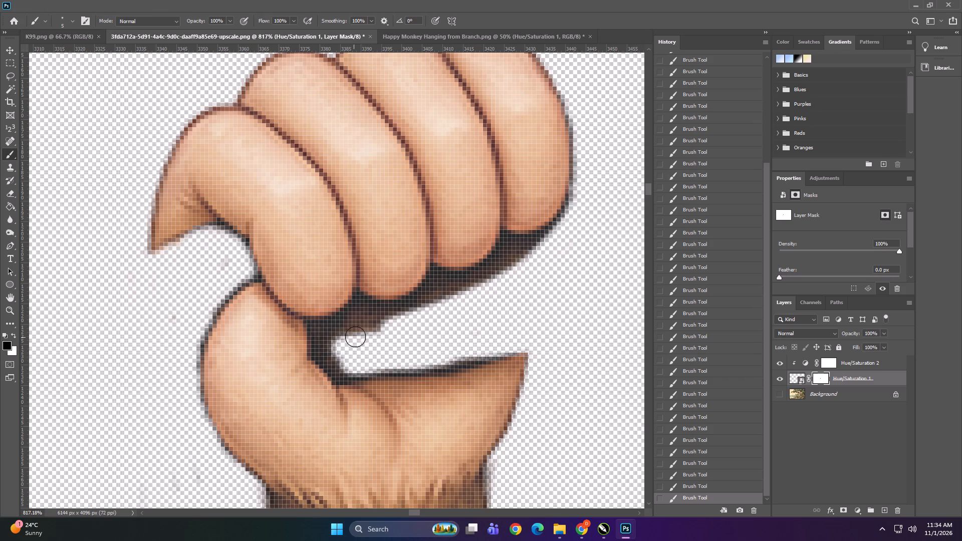
{"action": "left_click_drag", "start_coordinate": [355, 337], "coordinate": [519, 269]}
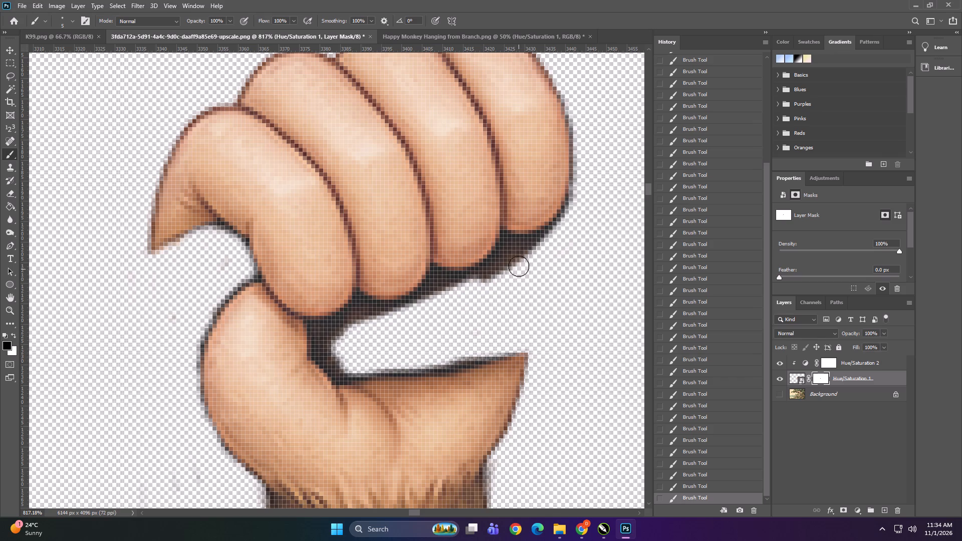
{"action": "left_click_drag", "start_coordinate": [527, 247], "coordinate": [521, 255]}
{"action": "key", "text": "ctrl+z"}
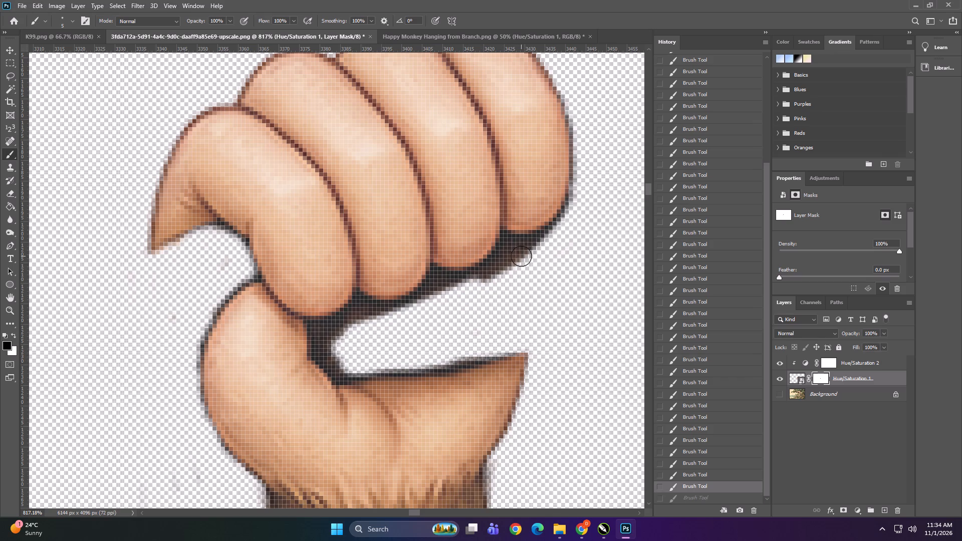
Mask a thin gap through the stick remnant just below the outermost finger's outline using a 1 px brush.
{"action": "type", "text": "[["}
{"action": "key", "text": "bracketleft"}
{"action": "key", "text": "bracketleft"}
{"action": "key", "text": "bracketleft"}
{"action": "left_click_drag", "start_coordinate": [555, 231], "coordinate": [521, 245]}
{"action": "left_click_drag", "start_coordinate": [523, 241], "coordinate": [518, 245]}
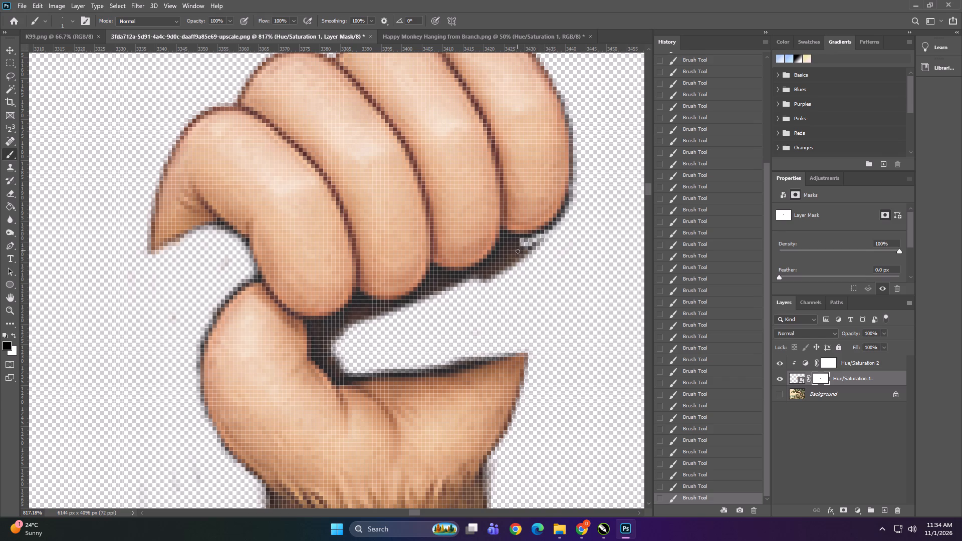
{"action": "left_click_drag", "start_coordinate": [531, 242], "coordinate": [509, 237]}
{"action": "left_click_drag", "start_coordinate": [509, 237], "coordinate": [501, 271]}
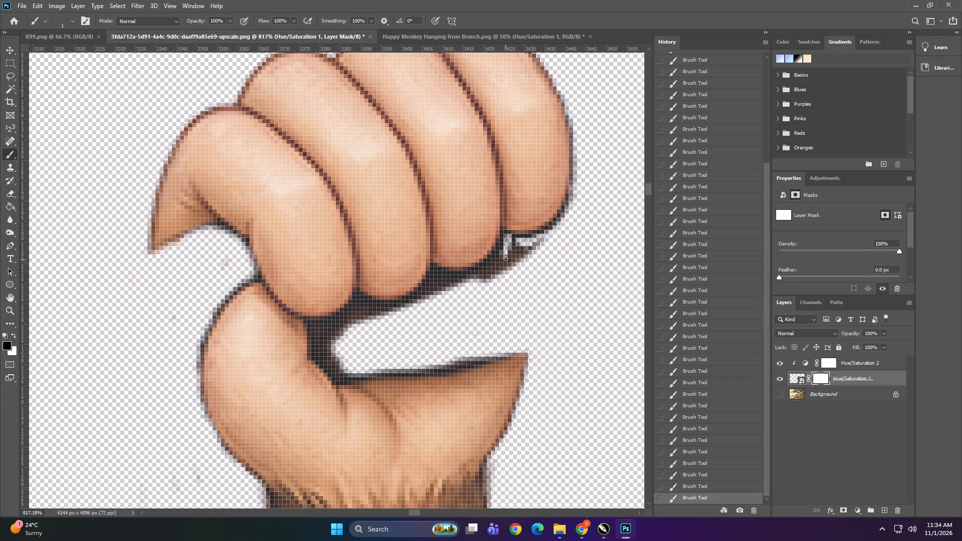
{"action": "left_click_drag", "start_coordinate": [508, 241], "coordinate": [523, 243]}
{"action": "left_click_drag", "start_coordinate": [518, 243], "coordinate": [504, 276]}
Clear the rest of the stick remnant beneath the outermost finger, up to the neighbouring fingertip, with a 5 px brush.
{"action": "type", "text": "]]"}
{"action": "key", "text": "bracketright"}
{"action": "key", "text": "bracketright"}
{"action": "left_click", "coordinate": [513, 250]}
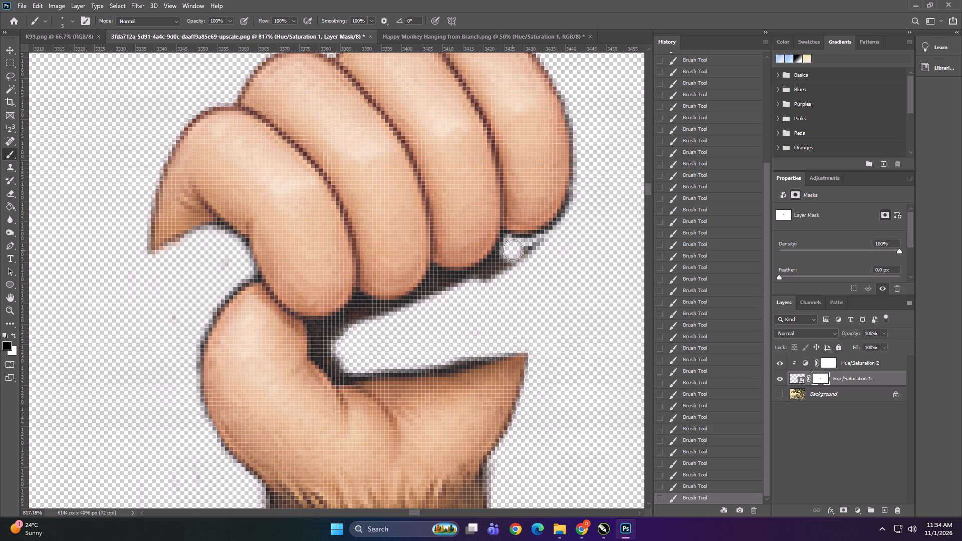
{"action": "left_click", "coordinate": [534, 249]}
{"action": "left_click", "coordinate": [497, 259]}
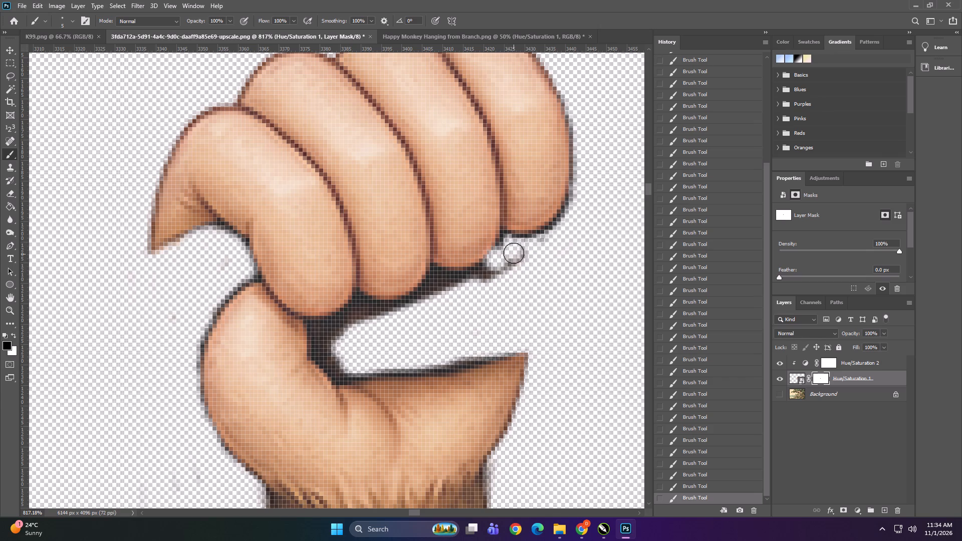
{"action": "key", "text": "ctrl+z"}
{"action": "left_click_drag", "start_coordinate": [513, 252], "coordinate": [498, 286]}
{"action": "left_click", "coordinate": [523, 260]}
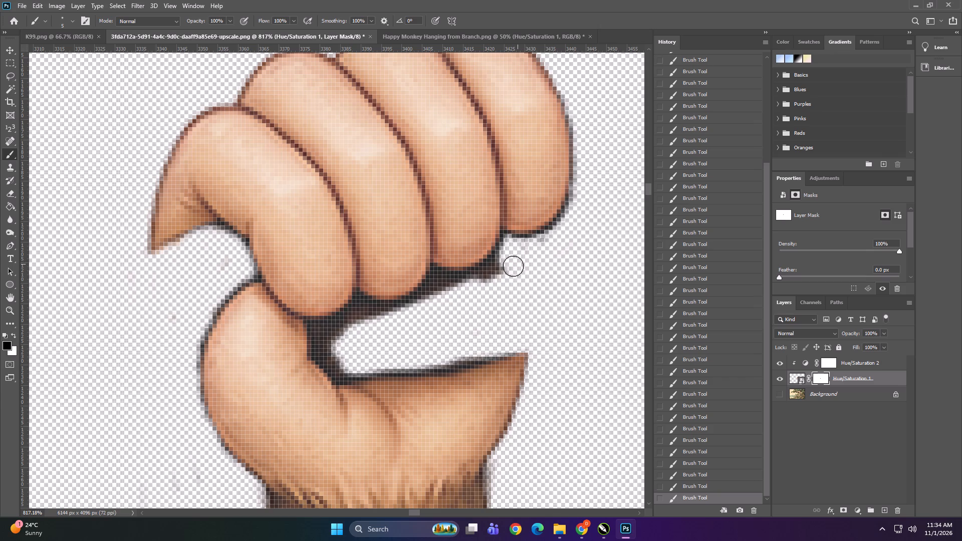
{"action": "left_click", "coordinate": [501, 274]}
{"action": "left_click", "coordinate": [494, 276]}
{"action": "left_click", "coordinate": [484, 279]}
{"action": "left_click", "coordinate": [499, 265]}
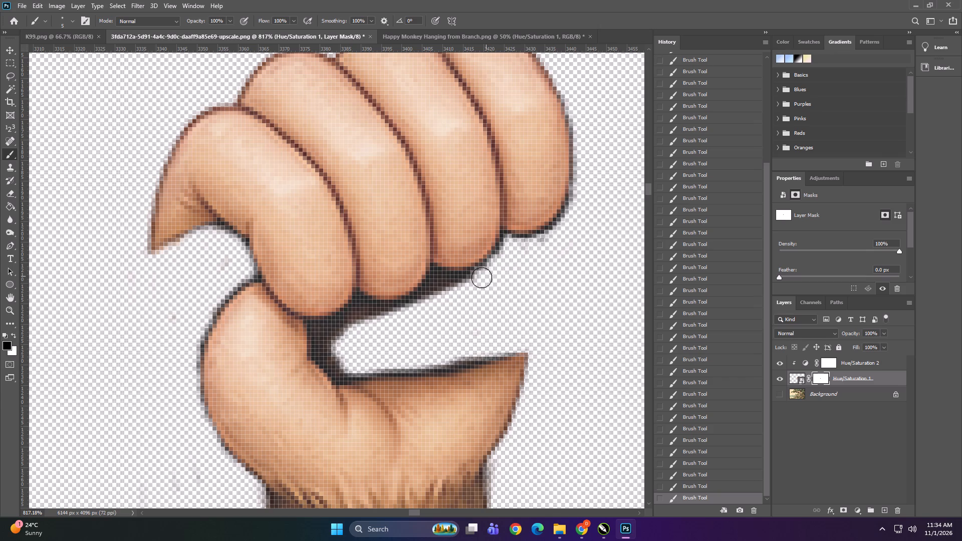
Clear the dark stick strip beneath the two middle fingertips, working inward to the finger nearest the thumb.
{"action": "left_click", "coordinate": [458, 281]}
{"action": "left_click", "coordinate": [444, 283]}
{"action": "left_click", "coordinate": [441, 280]}
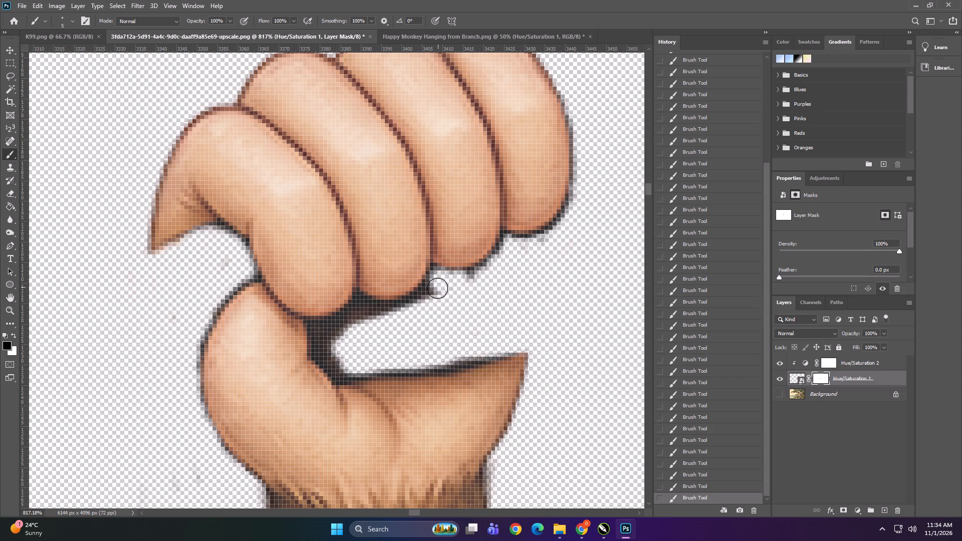
{"action": "left_click", "coordinate": [436, 292]}
{"action": "left_click", "coordinate": [472, 282]}
{"action": "left_click", "coordinate": [427, 295]}
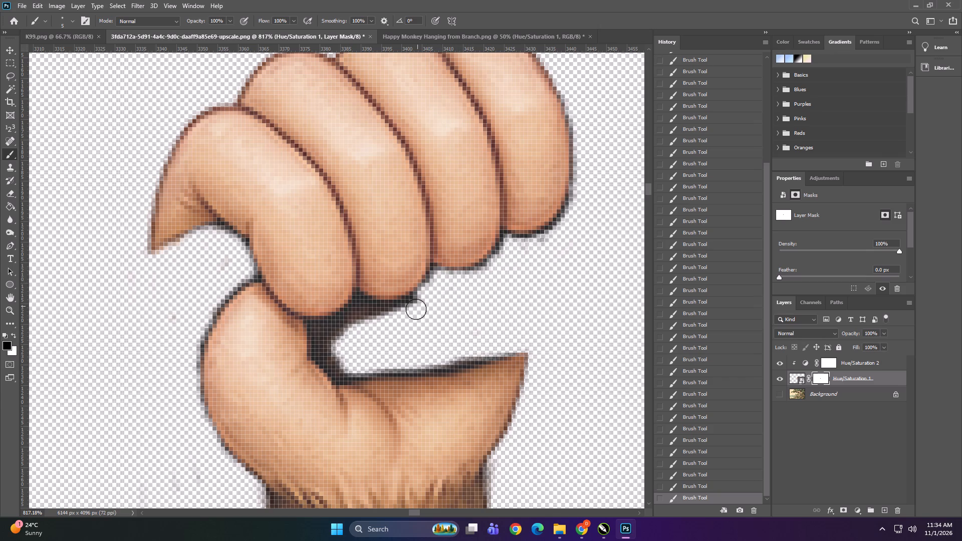
{"action": "left_click", "coordinate": [414, 310]}
{"action": "left_click", "coordinate": [397, 316]}
{"action": "left_click", "coordinate": [379, 316]}
{"action": "left_click", "coordinate": [371, 313]}
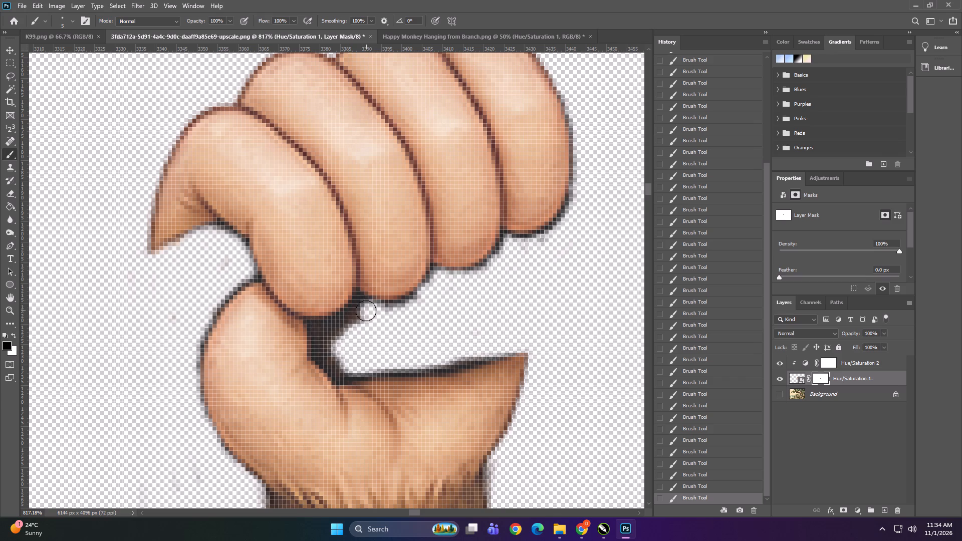
{"action": "left_click", "coordinate": [365, 309]}
Mask back the stick remnant beneath the finger nearest the thumb and down the gap's inner curve to the palm.
{"action": "left_click", "coordinate": [356, 320]}
{"action": "left_click", "coordinate": [351, 328]}
{"action": "left_click", "coordinate": [340, 336]}
{"action": "left_click", "coordinate": [332, 352]}
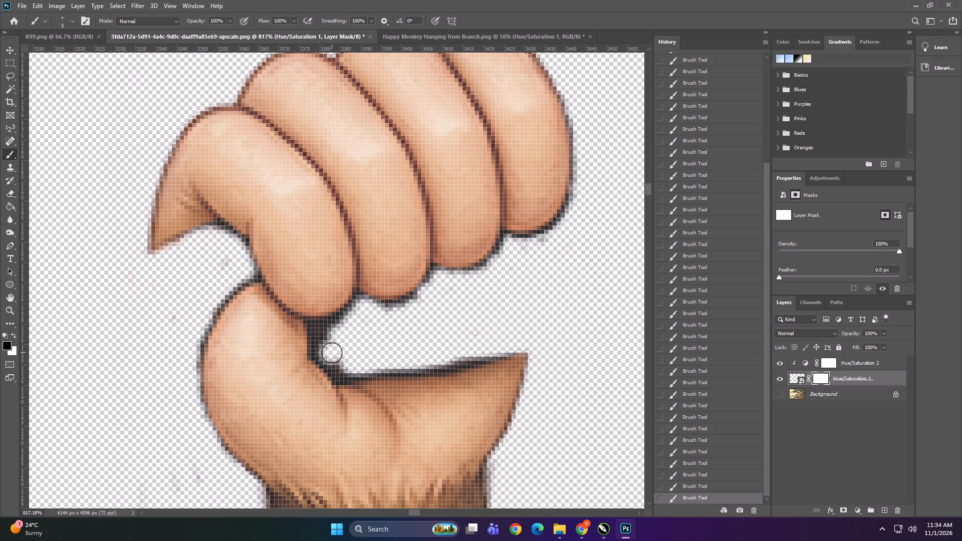
{"action": "left_click", "coordinate": [337, 360]}
{"action": "left_click", "coordinate": [339, 368]}
{"action": "left_click", "coordinate": [354, 368]}
Thin the dark stick edge along the palm's upper edge, from the inner corner out towards its pointed tip.
{"action": "left_click", "coordinate": [376, 366]}
{"action": "left_click", "coordinate": [396, 365]}
{"action": "left_click", "coordinate": [411, 362]}
{"action": "left_click", "coordinate": [432, 362]}
{"action": "left_click", "coordinate": [449, 361]}
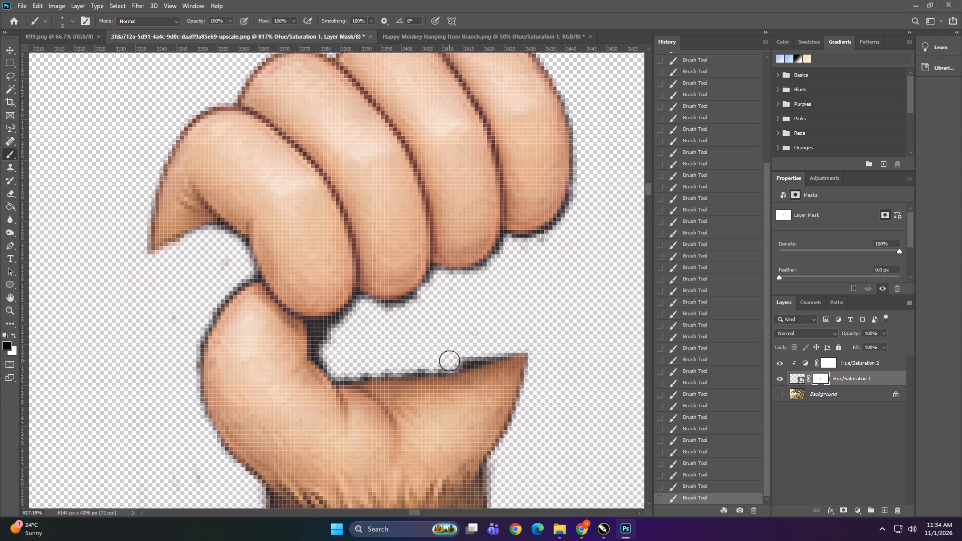
{"action": "left_click", "coordinate": [467, 354]}
{"action": "left_click", "coordinate": [485, 348]}
{"action": "left_click", "coordinate": [503, 346]}
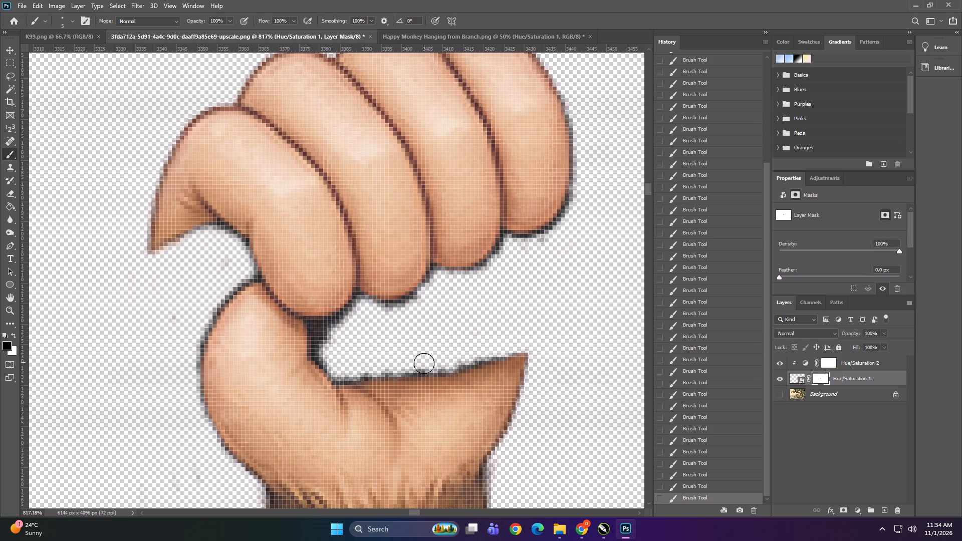
{"action": "left_click", "coordinate": [423, 364]}
{"action": "left_click", "coordinate": [375, 364]}
{"action": "left_click_drag", "start_coordinate": [362, 367], "coordinate": [369, 366]}
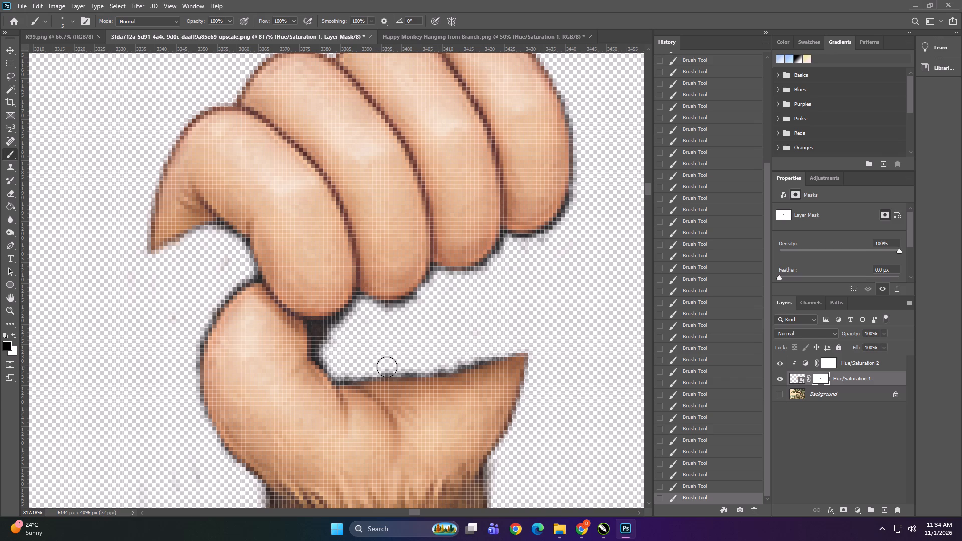
{"action": "left_click", "coordinate": [387, 367]}
{"action": "left_click", "coordinate": [412, 366]}
{"action": "left_click", "coordinate": [438, 363]}
{"action": "left_click", "coordinate": [457, 359]}
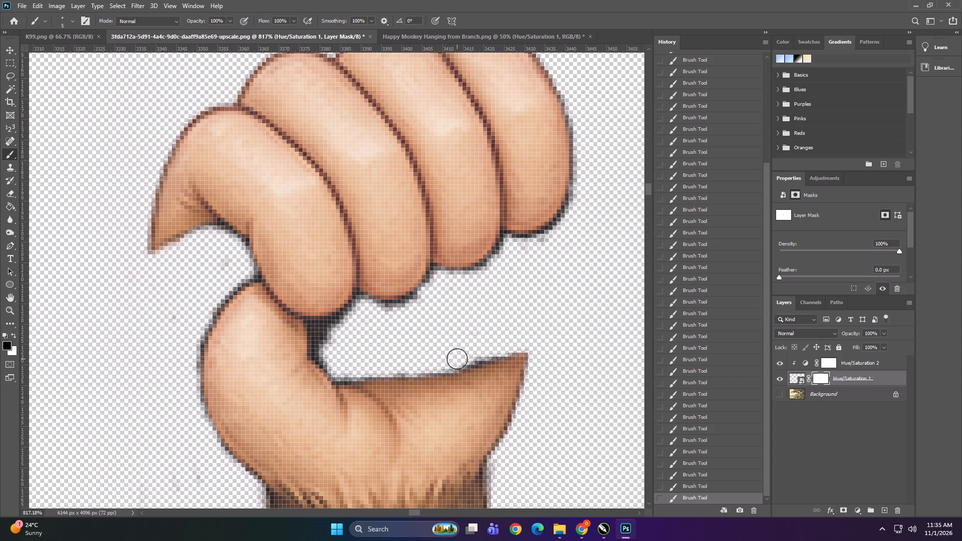
{"action": "left_click", "coordinate": [478, 352]}
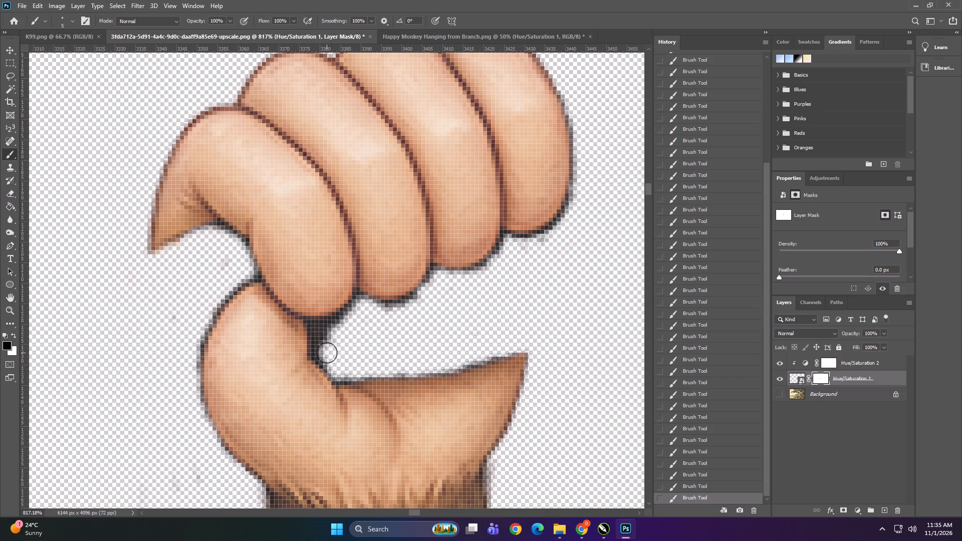
Clear the remaining dark stick patch where the thumb meets the nearest fingertip.
{"action": "left_click", "coordinate": [327, 353]}
{"action": "left_click", "coordinate": [327, 340]}
{"action": "left_click", "coordinate": [327, 337]}
{"action": "left_click", "coordinate": [334, 328]}
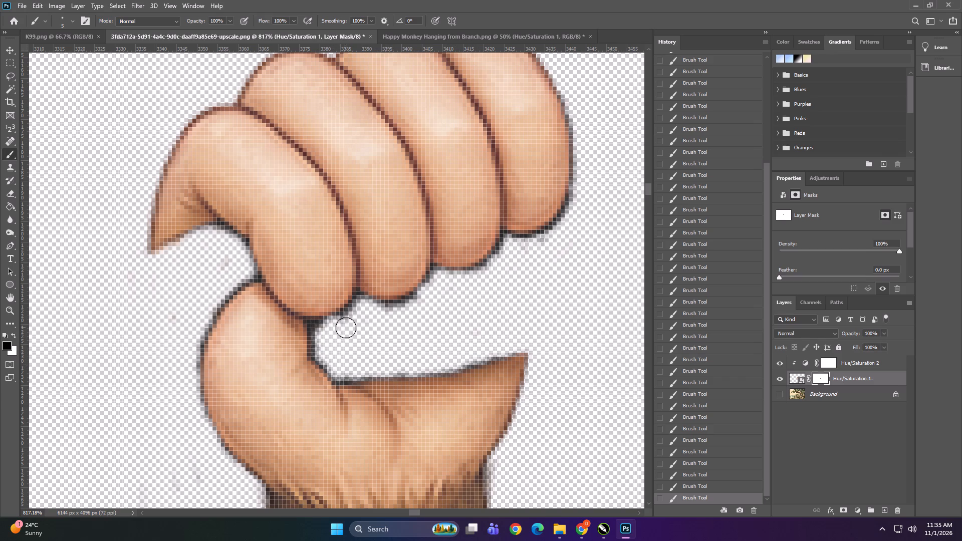
{"action": "key", "text": "ctrl+z"}
{"action": "left_click", "coordinate": [342, 328]}
{"action": "left_click", "coordinate": [333, 332]}
Refine the mask along the two fingertips nearest the thumb and the thumb's inner edge using a 1 px brush.
{"action": "key", "text": "bracketleft"}
{"action": "key", "text": "bracketleft"}
{"action": "key", "text": "bracketleft"}
{"action": "key", "text": "bracketleft"}
{"action": "left_click_drag", "start_coordinate": [345, 317], "coordinate": [353, 310]}
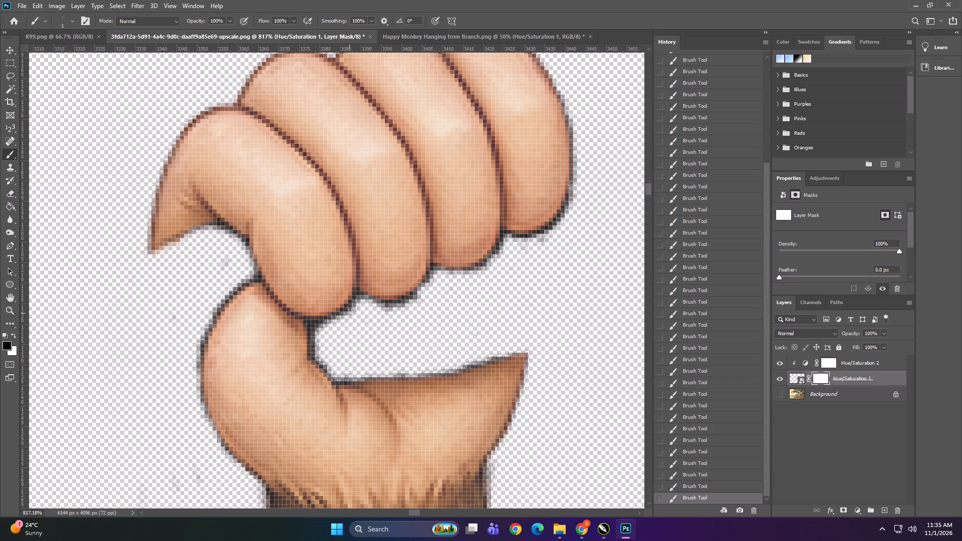
{"action": "left_click_drag", "start_coordinate": [353, 310], "coordinate": [358, 304]}
{"action": "left_click_drag", "start_coordinate": [359, 297], "coordinate": [339, 320]}
{"action": "left_click_drag", "start_coordinate": [351, 308], "coordinate": [349, 308]}
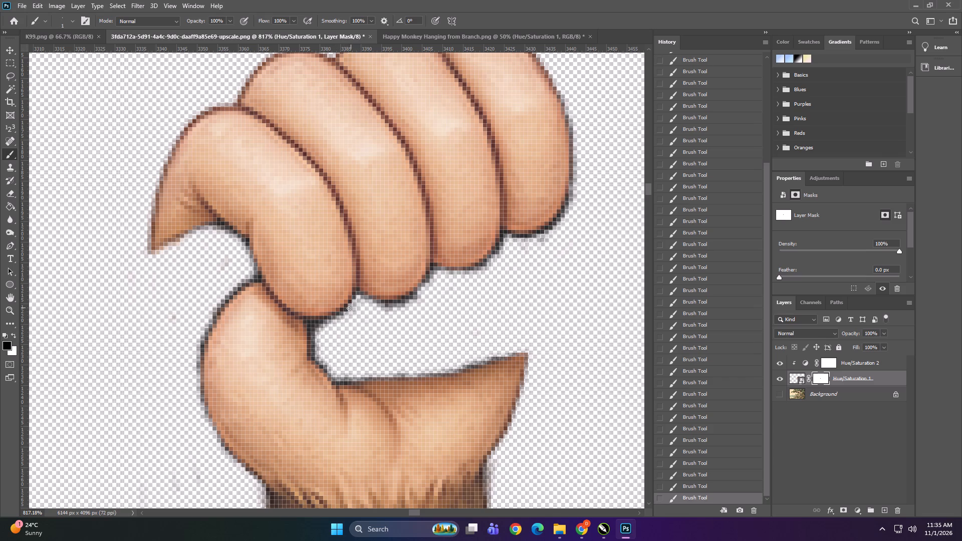
{"action": "left_click_drag", "start_coordinate": [349, 308], "coordinate": [344, 312]}
{"action": "left_click", "coordinate": [344, 315]}
{"action": "left_click_drag", "start_coordinate": [378, 308], "coordinate": [417, 303]}
{"action": "left_click_drag", "start_coordinate": [417, 297], "coordinate": [392, 307]}
{"action": "left_click_drag", "start_coordinate": [405, 307], "coordinate": [394, 310]}
{"action": "left_click_drag", "start_coordinate": [394, 310], "coordinate": [389, 310]}
{"action": "left_click_drag", "start_coordinate": [325, 329], "coordinate": [315, 329]}
{"action": "left_click_drag", "start_coordinate": [315, 329], "coordinate": [318, 353]}
Show the Background layer again and check how the monkey's fists sit against the tree branch.
{"action": "scroll", "coordinate": [356, 335], "scroll_direction": "down", "scroll_amount": 20}
{"action": "scroll", "coordinate": [356, 335], "scroll_direction": "down", "scroll_amount": 7}
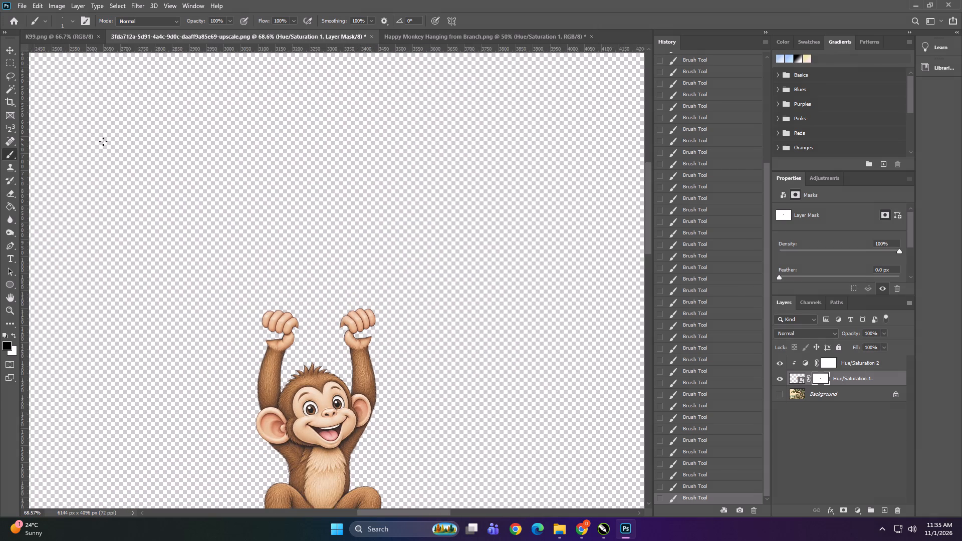
{"action": "left_click", "coordinate": [10, 49]}
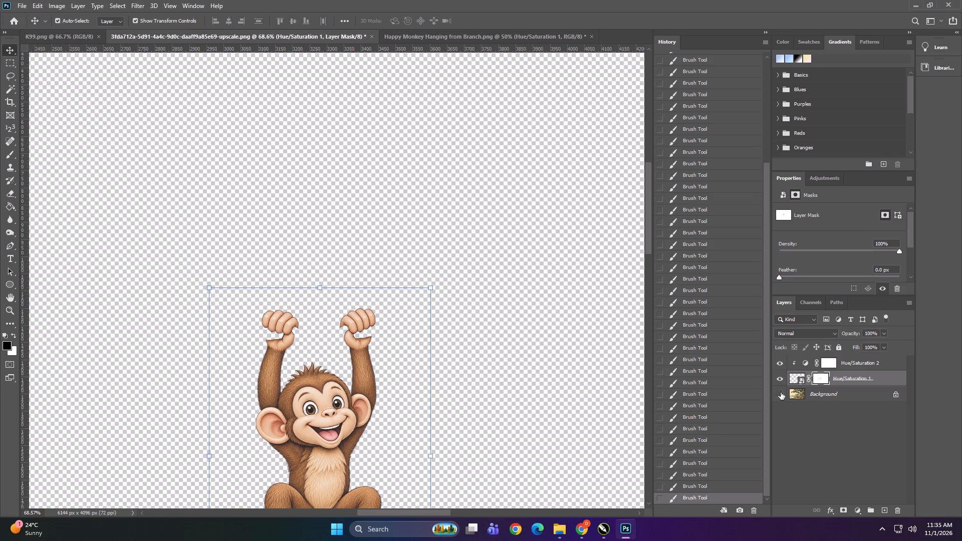
{"action": "left_click", "coordinate": [778, 392]}
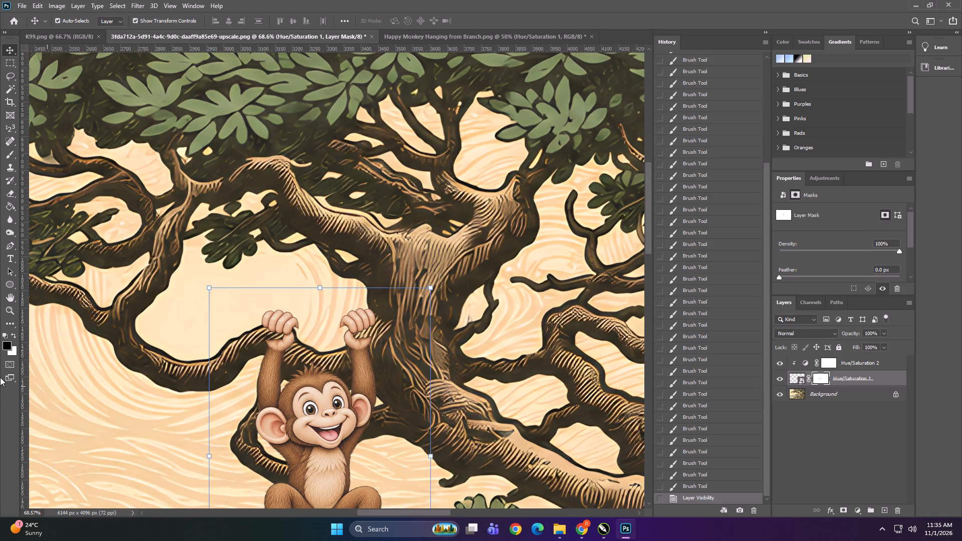
{"action": "left_click", "coordinate": [279, 344]}
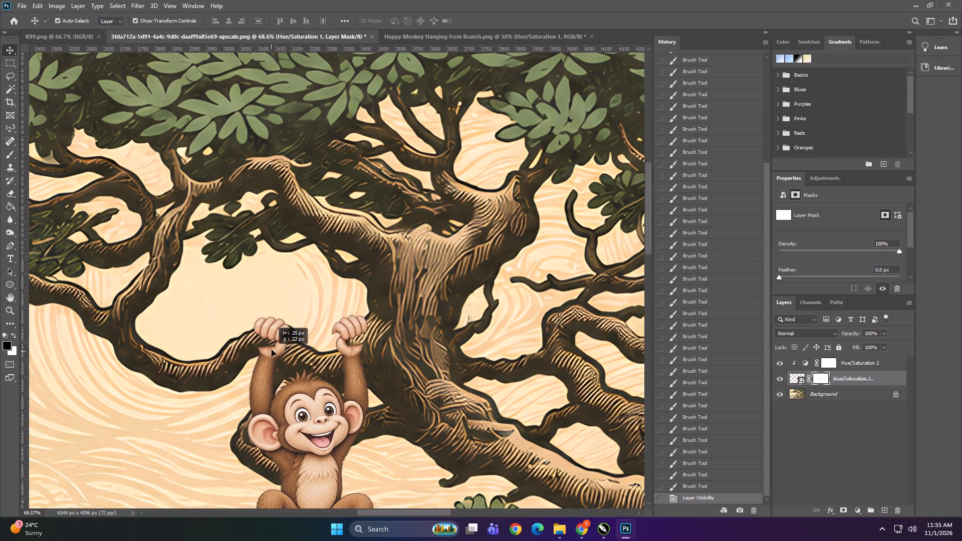
{"action": "scroll", "coordinate": [281, 337], "scroll_direction": "down", "scroll_amount": 8, "text": "alt"}
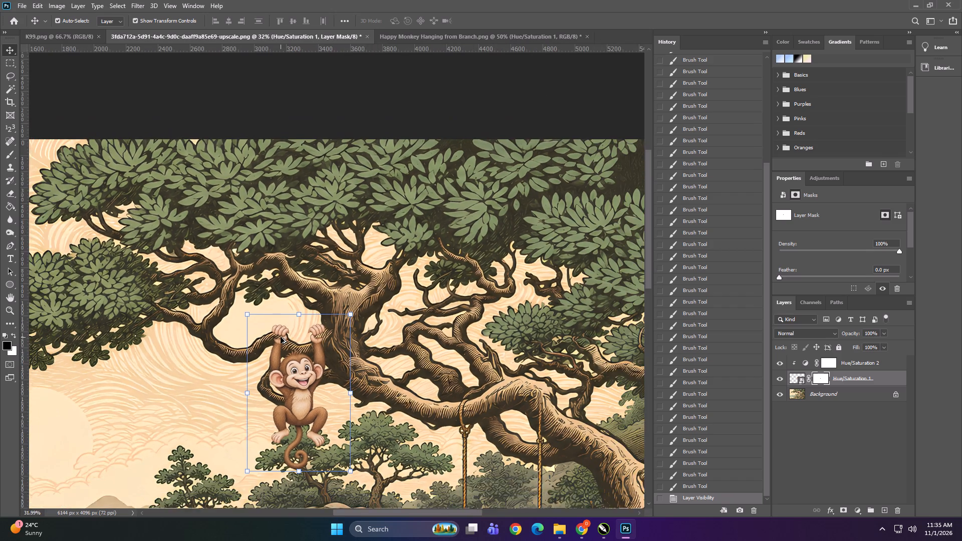
Move the monkey up and left in the tree, placing its fists over the thin upper branches beside the left foliage cluster.
{"action": "scroll", "coordinate": [281, 337], "scroll_direction": "down", "scroll_amount": 2, "text": "alt"}
{"action": "left_click_drag", "start_coordinate": [277, 339], "coordinate": [270, 313]}
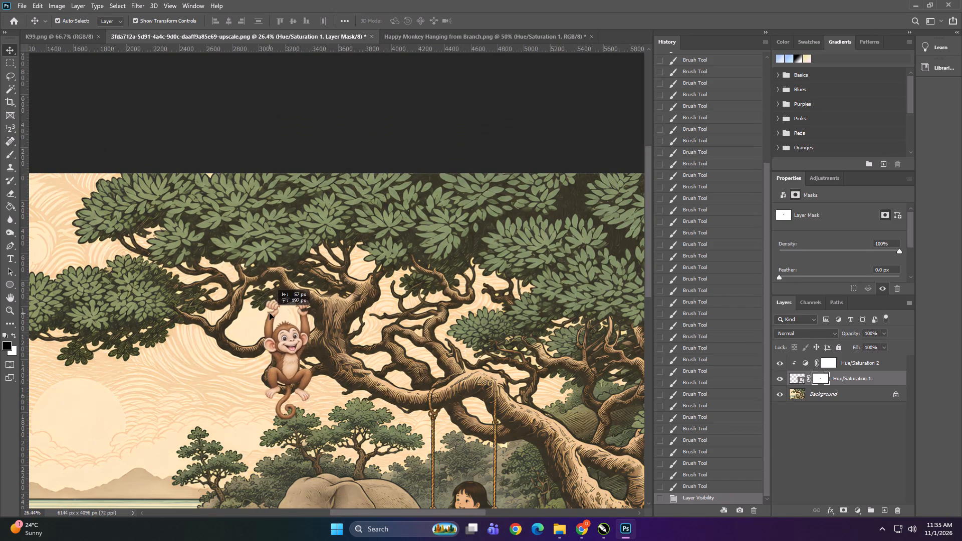
{"action": "left_click_drag", "start_coordinate": [270, 313], "coordinate": [249, 309]}
{"action": "scroll", "coordinate": [271, 301], "scroll_direction": "up", "scroll_amount": 5}
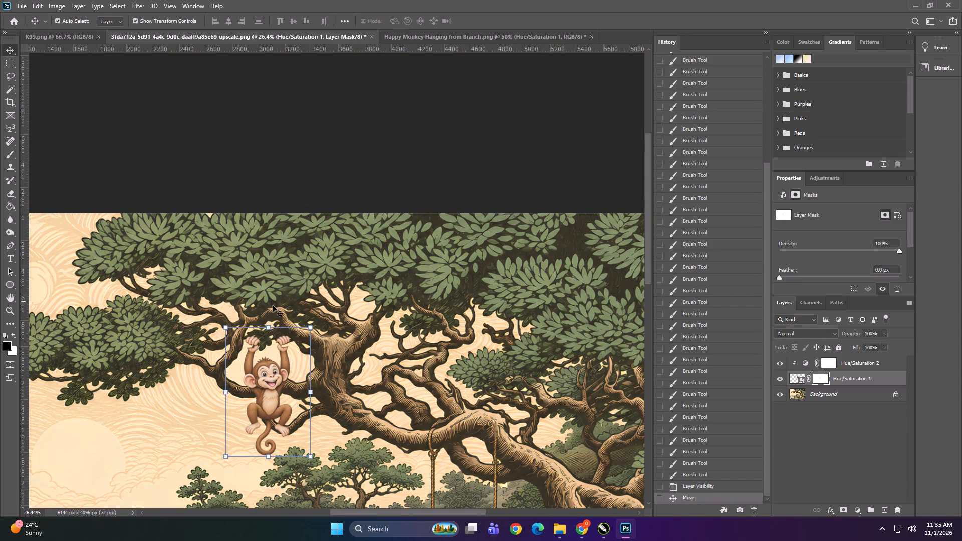
{"action": "scroll", "coordinate": [276, 355], "scroll_direction": "up", "scroll_amount": 11, "text": "alt"}
{"action": "left_click_drag", "start_coordinate": [292, 314], "coordinate": [288, 305]}
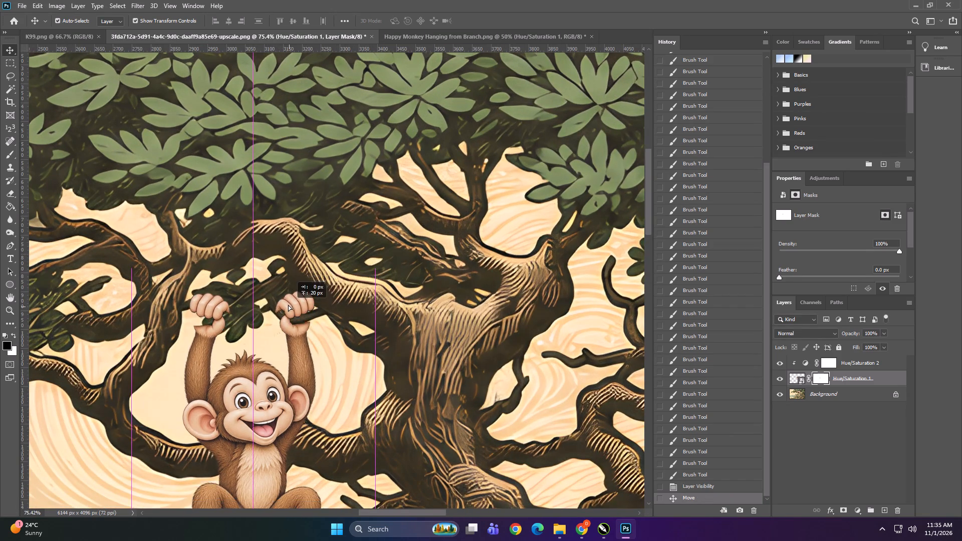
{"action": "left_click_drag", "start_coordinate": [288, 305], "coordinate": [286, 243]}
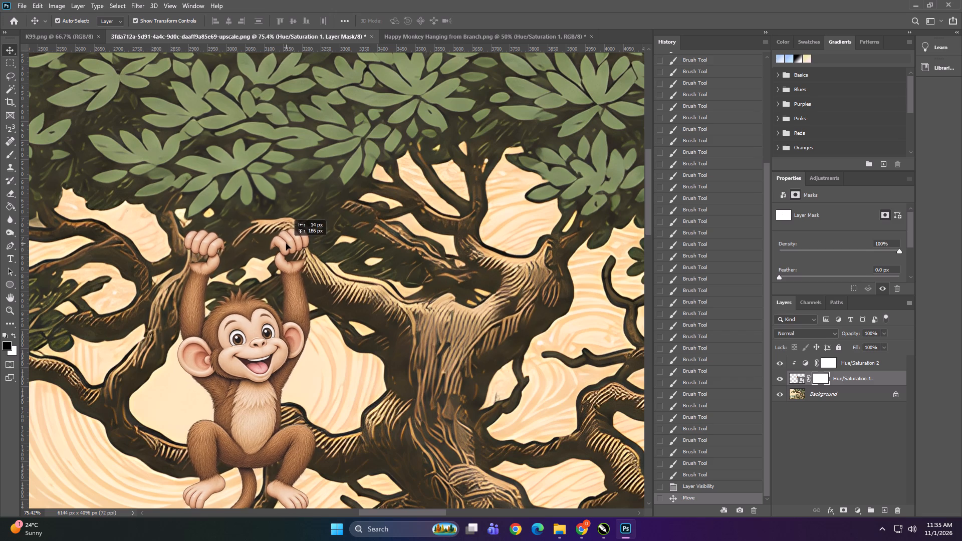
{"action": "left_click_drag", "start_coordinate": [286, 243], "coordinate": [324, 218]}
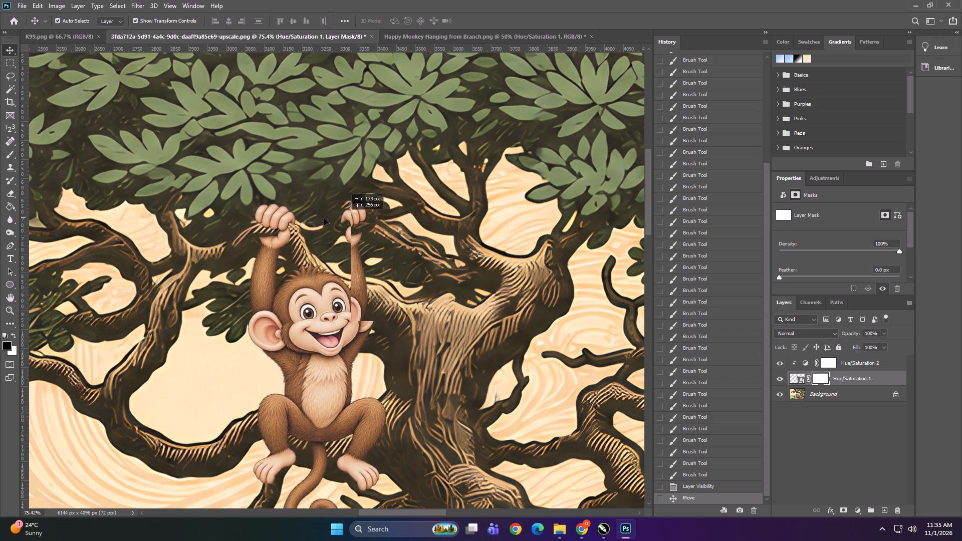
{"action": "left_click_drag", "start_coordinate": [324, 218], "coordinate": [146, 252]}
Examine how both fists meet the thin branches up close and how the monkey sits in the whole mural.
{"action": "scroll", "coordinate": [424, 259], "scroll_direction": "down", "scroll_amount": 6, "text": "alt"}
{"action": "scroll", "coordinate": [258, 252], "scroll_direction": "up", "scroll_amount": 5, "text": "alt"}
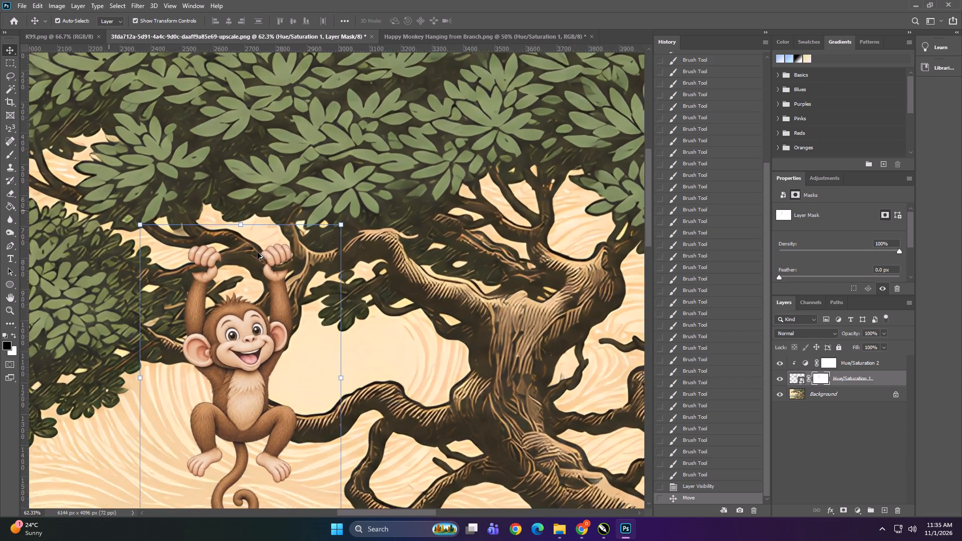
{"action": "scroll", "coordinate": [258, 252], "scroll_direction": "up", "scroll_amount": 4, "text": "alt"}
{"action": "left_click", "coordinate": [287, 255]}
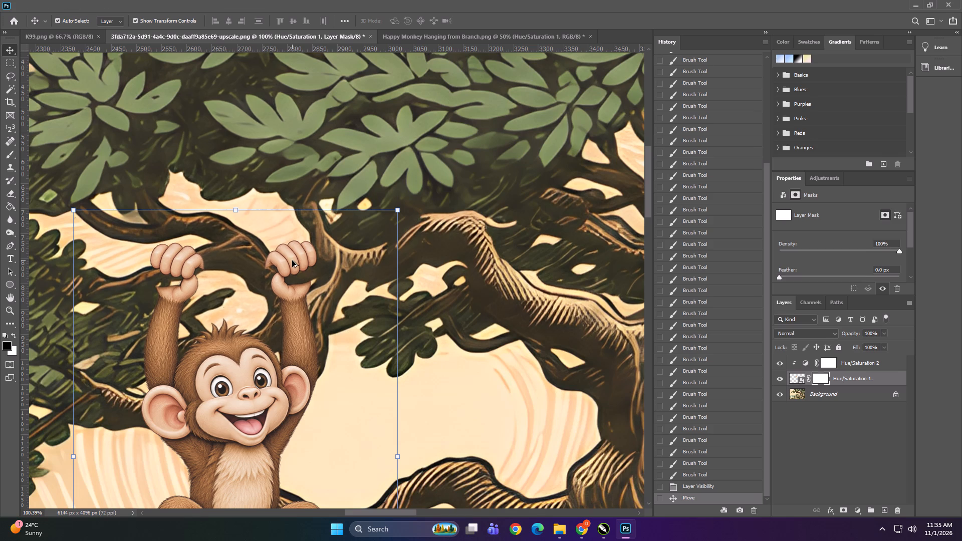
{"action": "scroll", "coordinate": [292, 260], "scroll_direction": "down", "scroll_amount": 13, "text": "alt"}
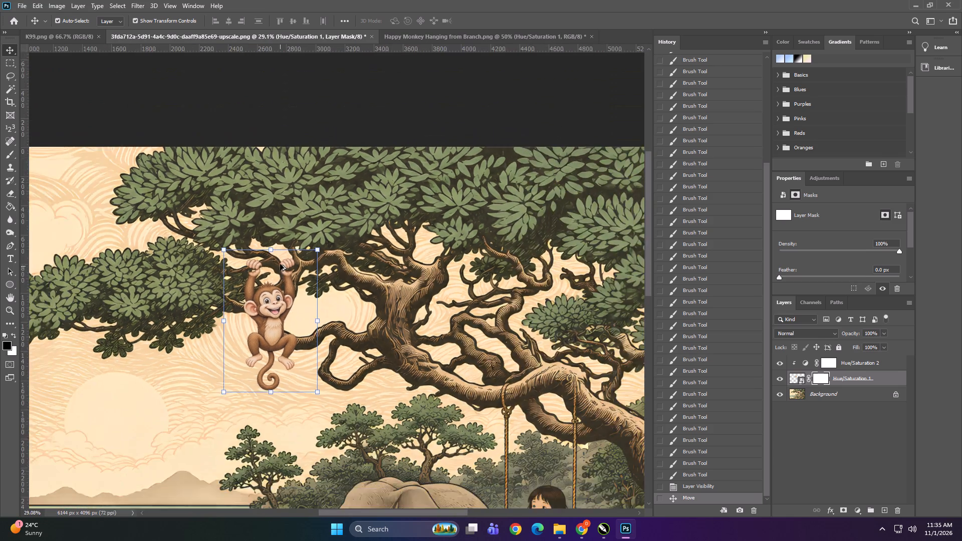
{"action": "scroll", "coordinate": [280, 264], "scroll_direction": "down", "scroll_amount": 4, "text": "alt"}
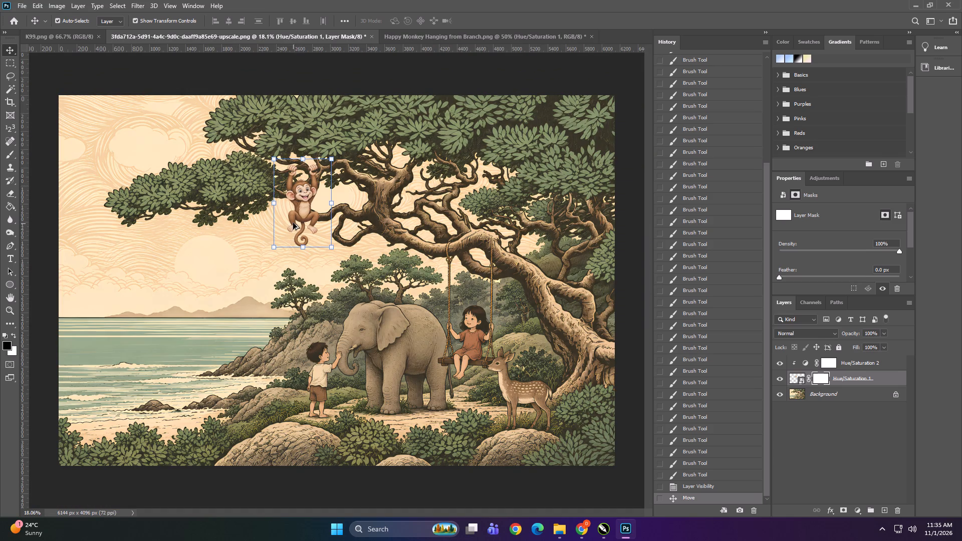
Shift the monkey right so its fists sit on the arching branch just left of the trunk, tail over the curled lower branch.
{"action": "scroll", "coordinate": [301, 188], "scroll_direction": "up", "scroll_amount": 3}
{"action": "scroll", "coordinate": [301, 189], "scroll_direction": "up", "scroll_amount": 5, "text": "alt"}
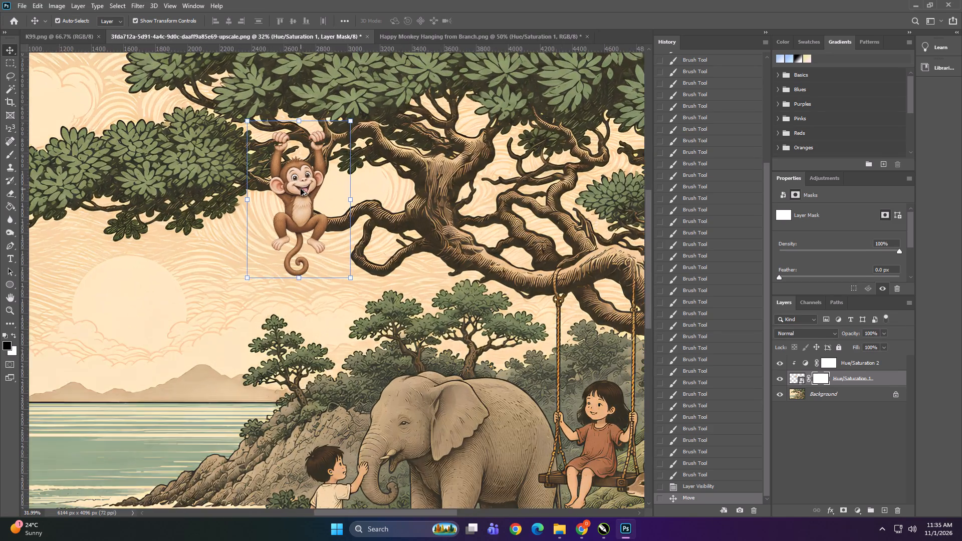
{"action": "scroll", "coordinate": [301, 189], "scroll_direction": "up", "scroll_amount": 4, "text": "alt"}
{"action": "left_click_drag", "start_coordinate": [301, 181], "coordinate": [354, 176]}
{"action": "scroll", "coordinate": [350, 189], "scroll_direction": "down", "scroll_amount": 4, "text": "alt"}
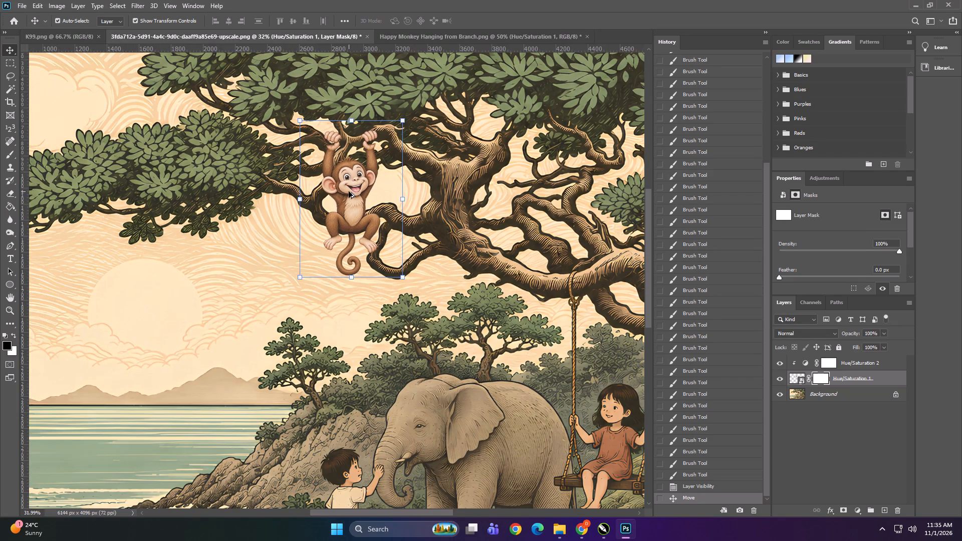
{"action": "left_click_drag", "start_coordinate": [347, 171], "coordinate": [367, 169]}
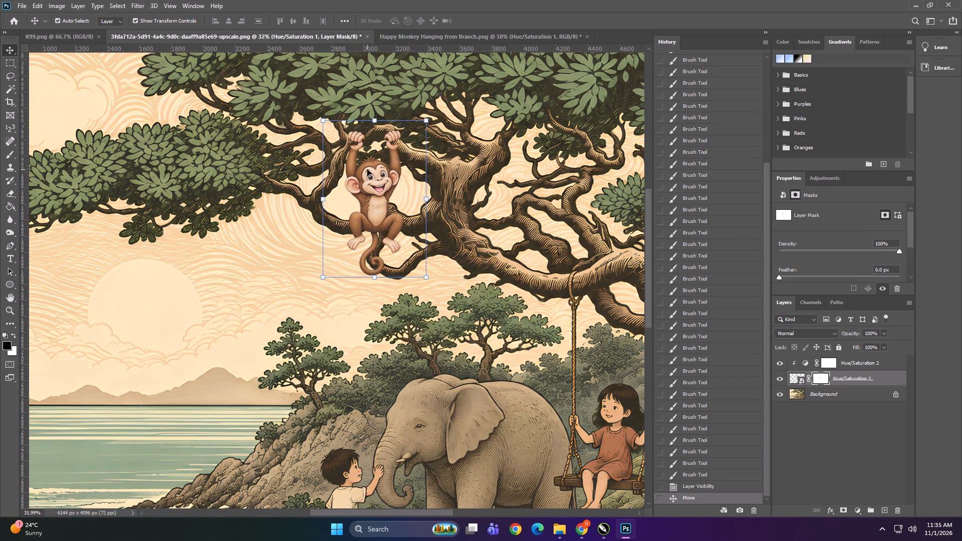
{"action": "scroll", "coordinate": [346, 235], "scroll_direction": "down", "scroll_amount": 8, "text": "alt"}
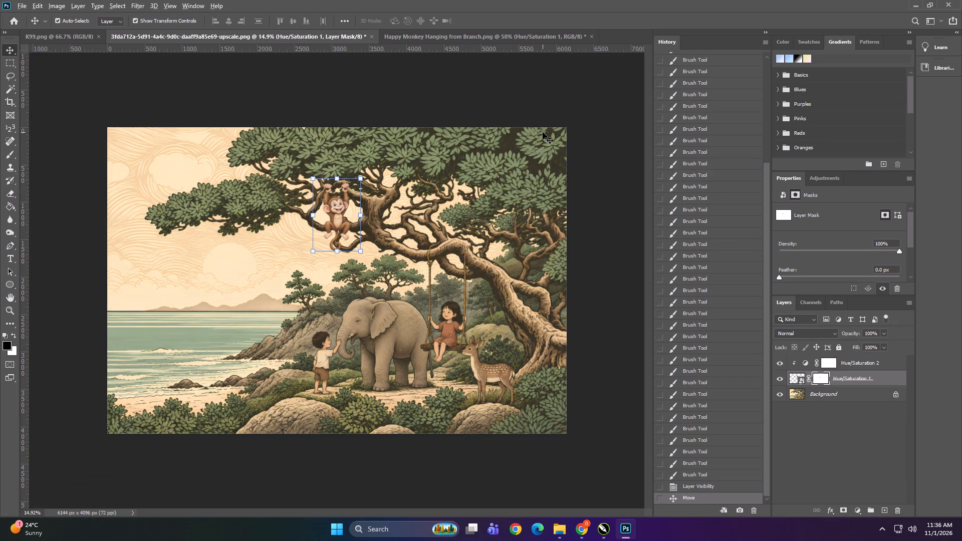